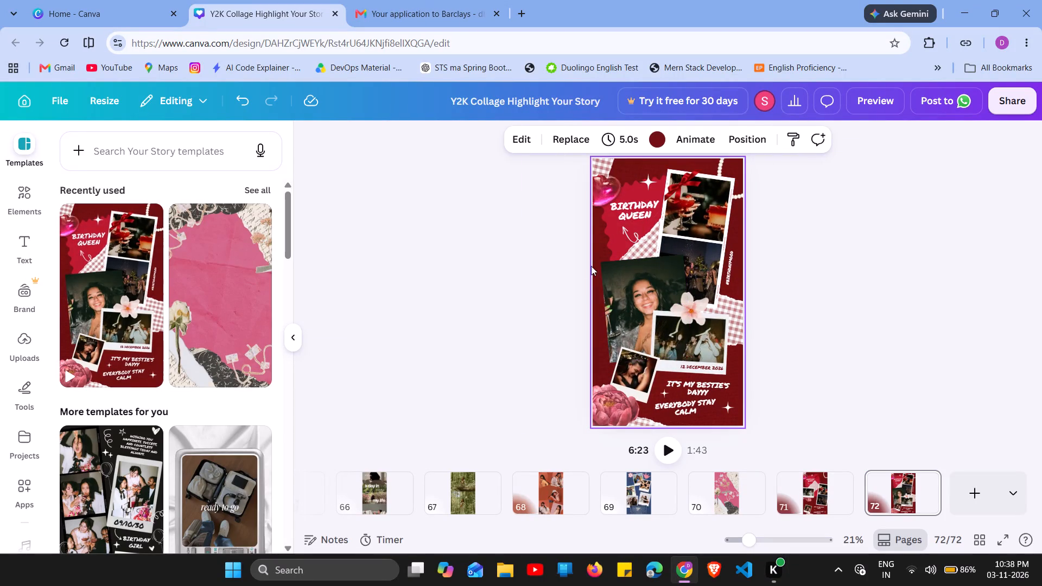
Delete the pink balloon, gingham corner, "Birthday Queen" title, torn red paper and curly arrow from page 72's upper-left area.
left_click(609, 194)
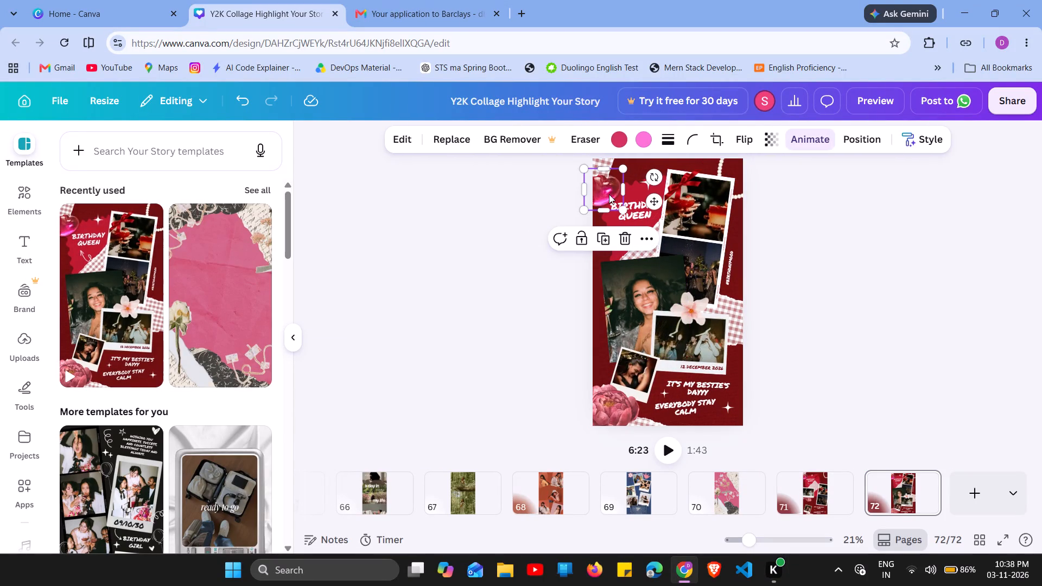
key("Delete")
left_click(608, 171)
key("Delete")
left_click(635, 209)
key("Delete")
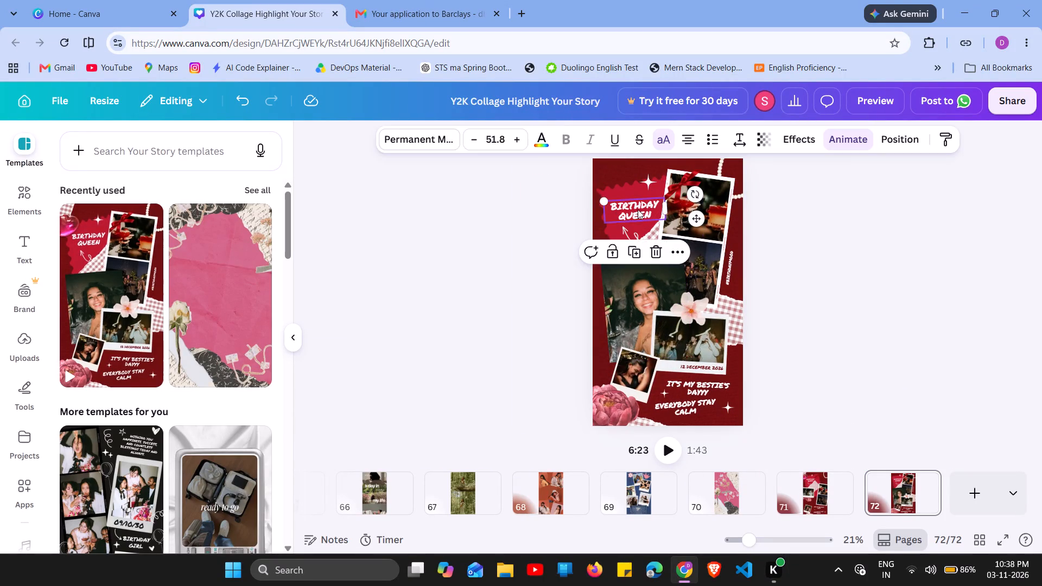
left_click(636, 209)
key("Delete")
left_click(656, 243)
key("Delete")
left_click(649, 241)
left_click(643, 240)
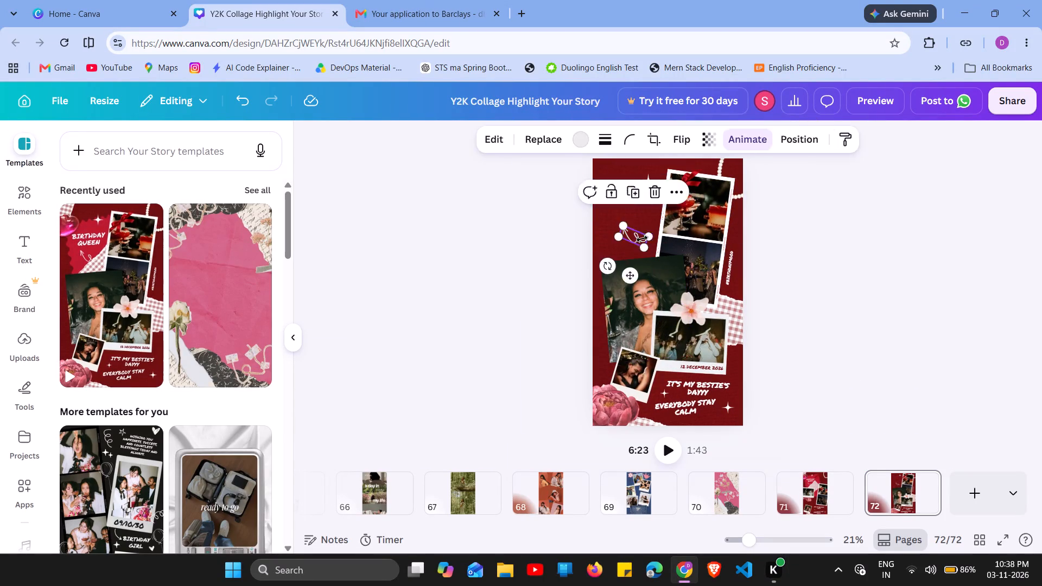
key("Delete")
Clear both photos out of the two-picture photo strip on page 72.
left_click(674, 214)
key("Delete")
key("Delete")
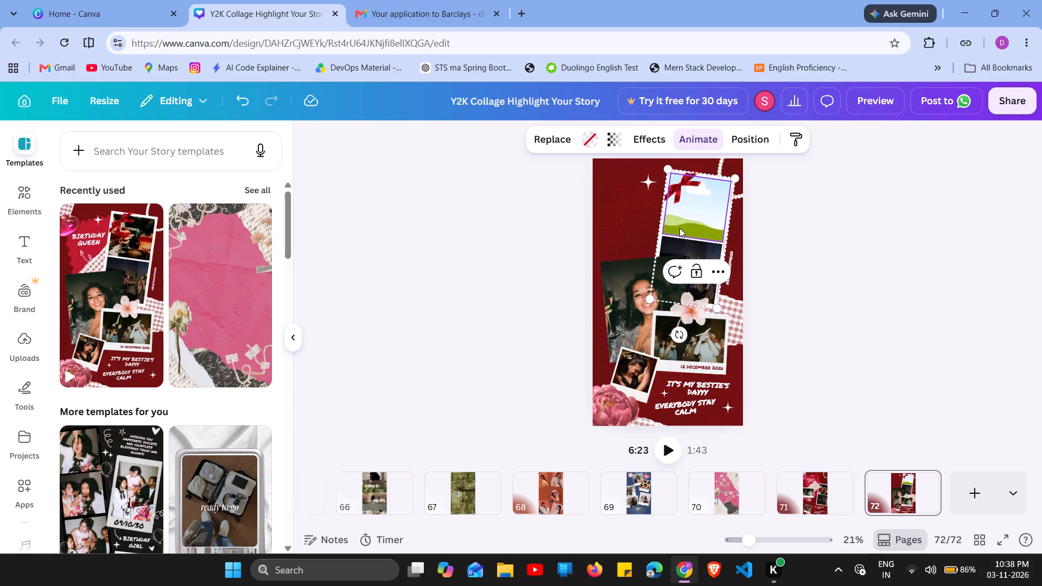
left_click(682, 227)
key("Delete")
left_click(681, 241)
key("Delete")
Remove the large portrait photo together with its empty frame from the middle of page 72.
left_click(627, 286)
key("Delete")
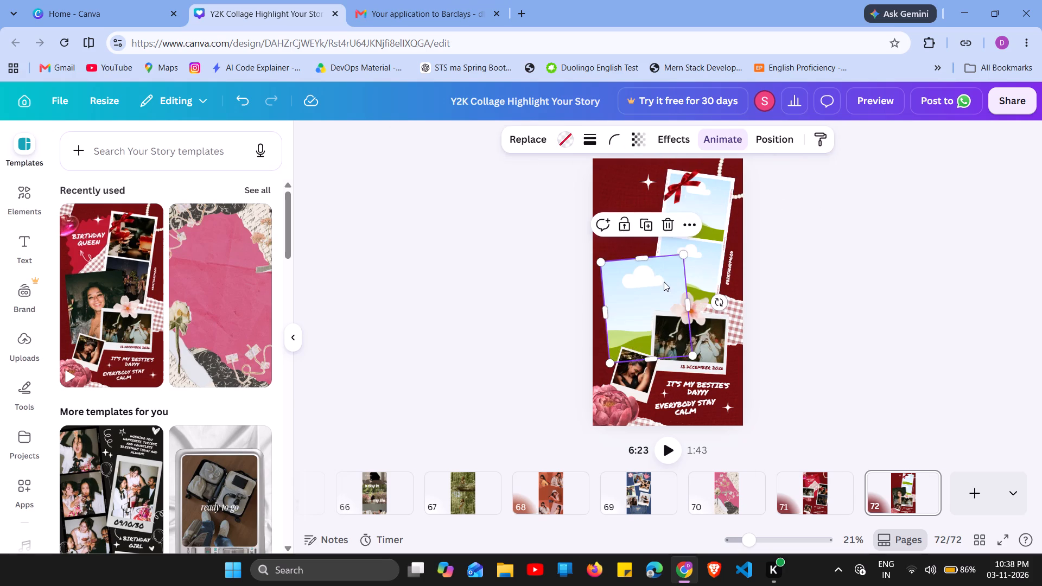
left_click(705, 263)
key("Delete")
left_click(632, 266)
key("Delete")
left_click(655, 303)
left_click(708, 252)
key("Delete")
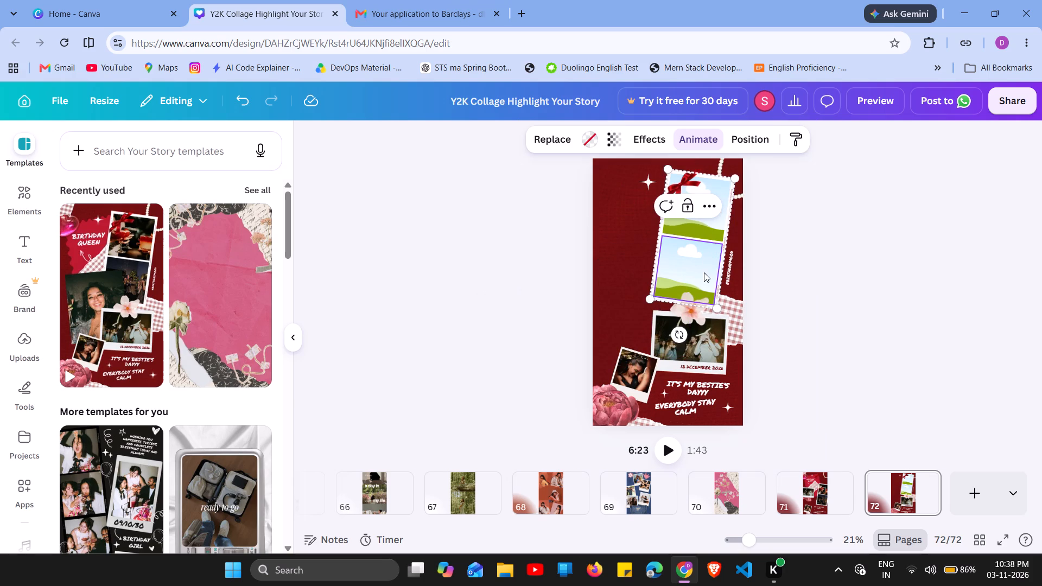
left_click(704, 272)
key("Delete")
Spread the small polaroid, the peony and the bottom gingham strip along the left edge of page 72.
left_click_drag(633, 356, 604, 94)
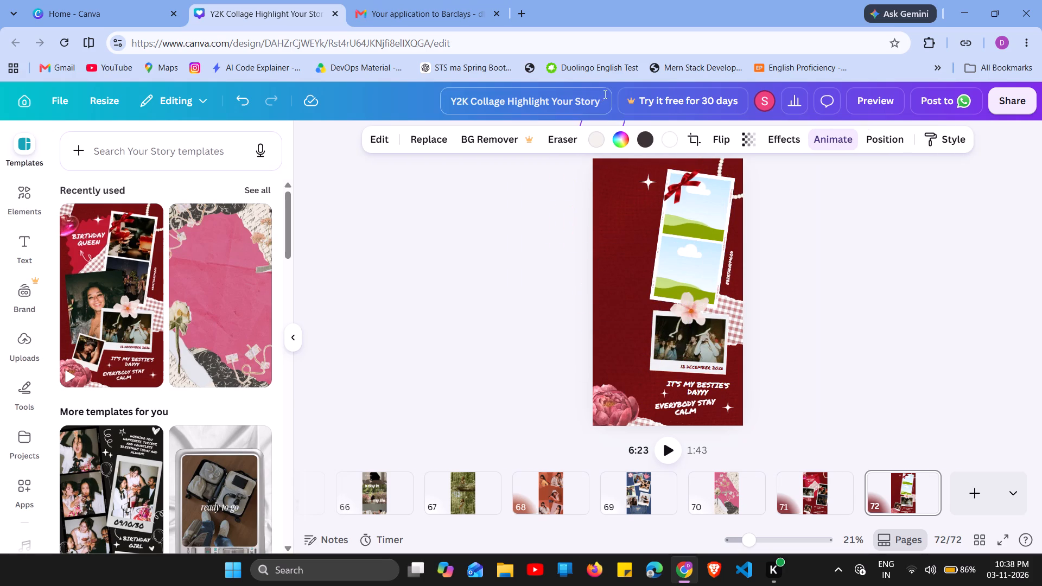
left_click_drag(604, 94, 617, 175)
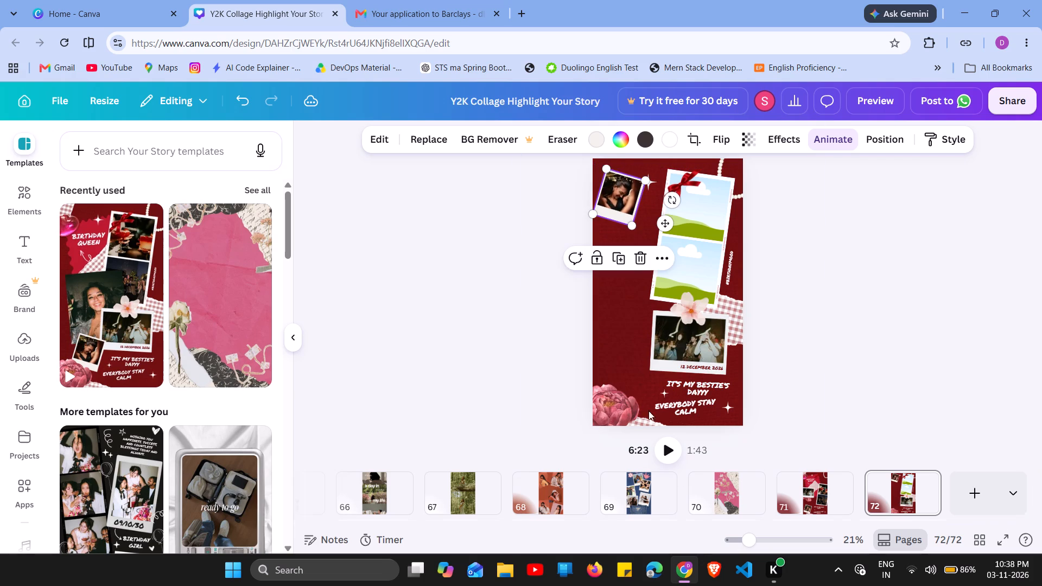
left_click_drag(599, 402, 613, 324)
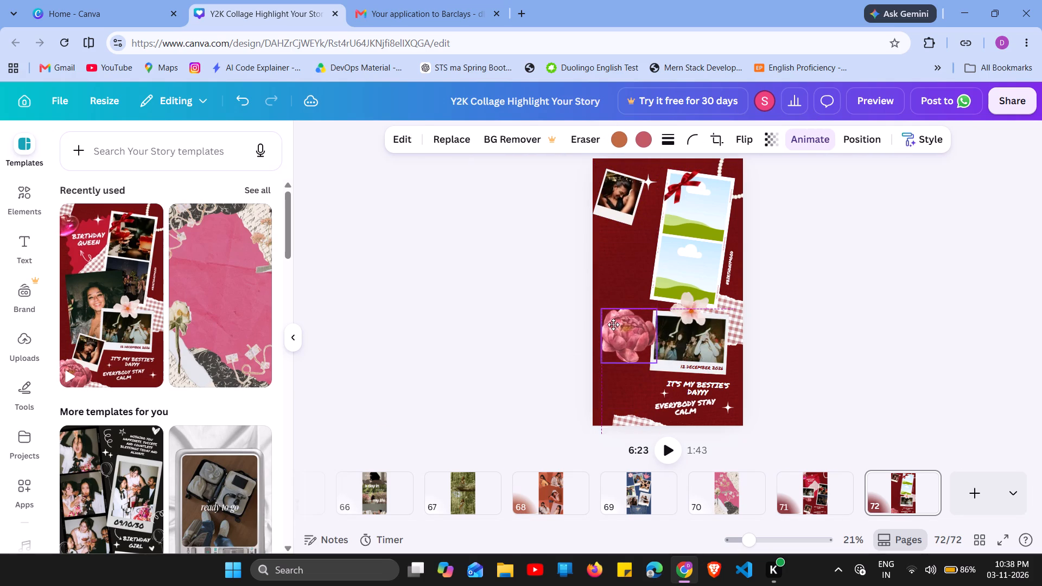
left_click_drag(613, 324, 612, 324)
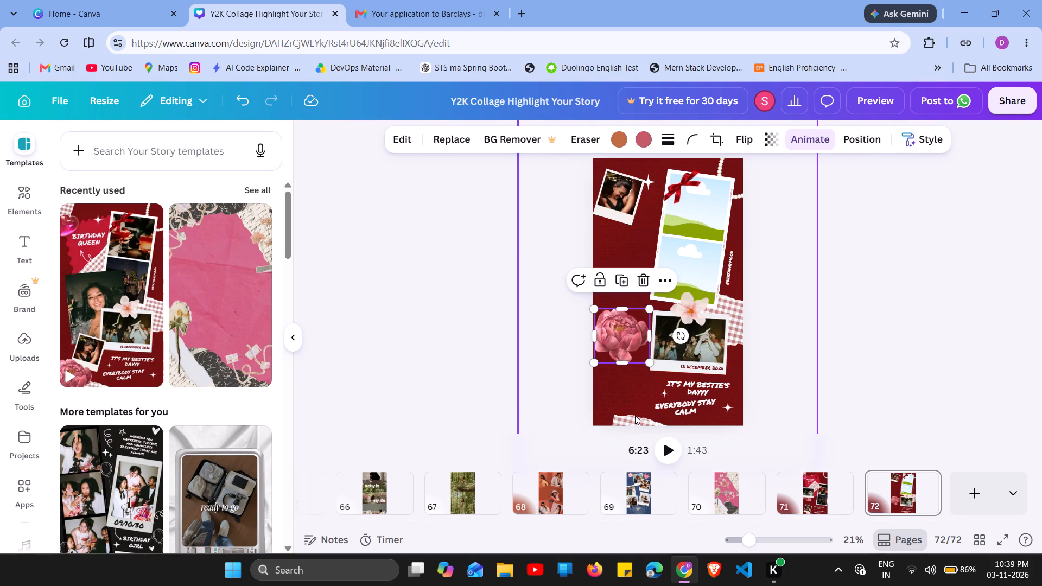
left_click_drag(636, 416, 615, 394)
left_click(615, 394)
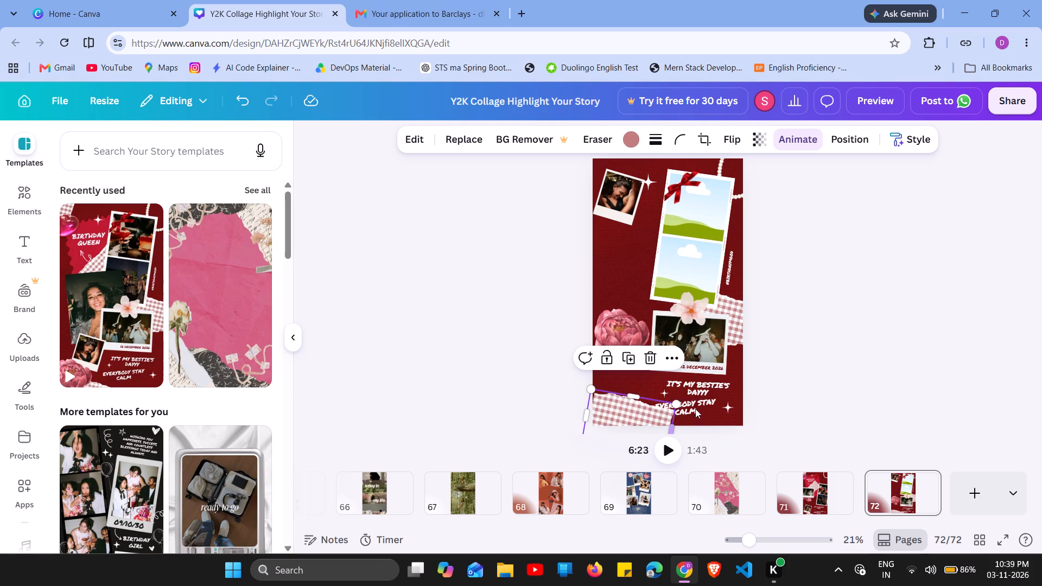
Delete the two lower sparkles, "It's my bestie's dayyy", "Everybody stay calm", the date text and the pale pink blossom.
left_click(730, 405)
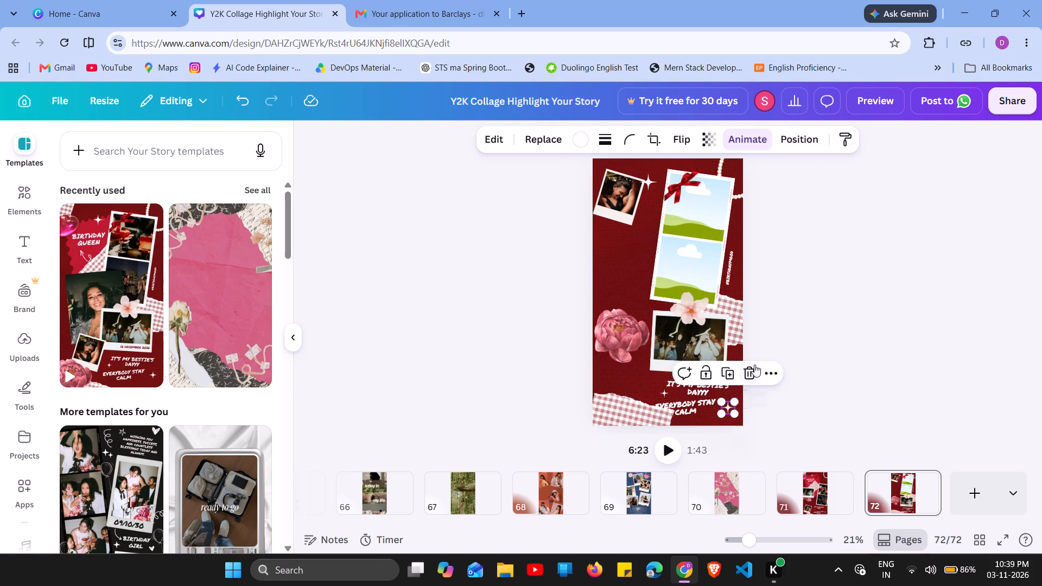
left_click(757, 366)
left_click(696, 392)
left_click(726, 350)
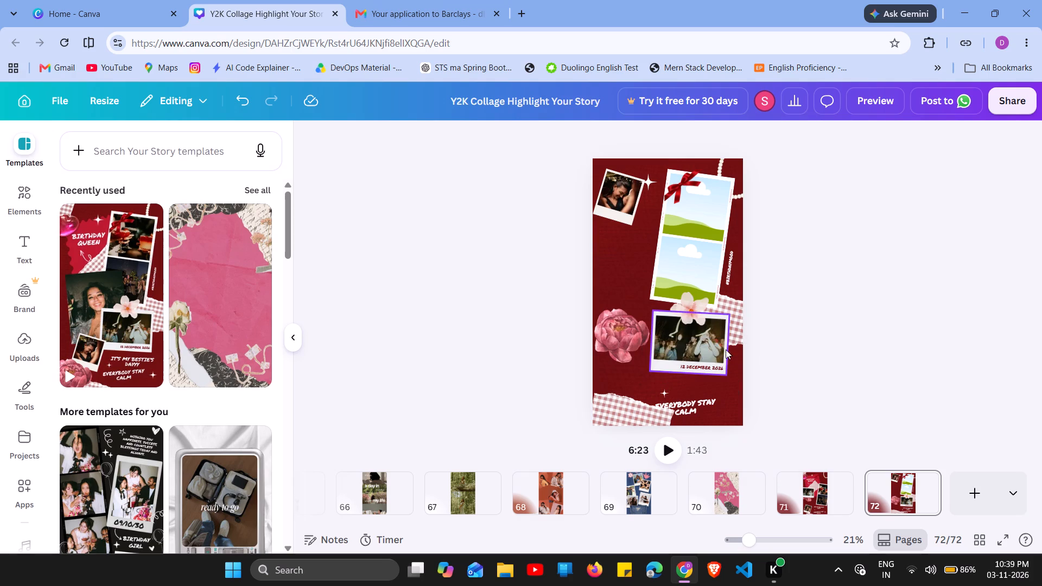
left_click(662, 391)
left_click(687, 360)
left_click(695, 400)
left_click(710, 364)
left_click(713, 366)
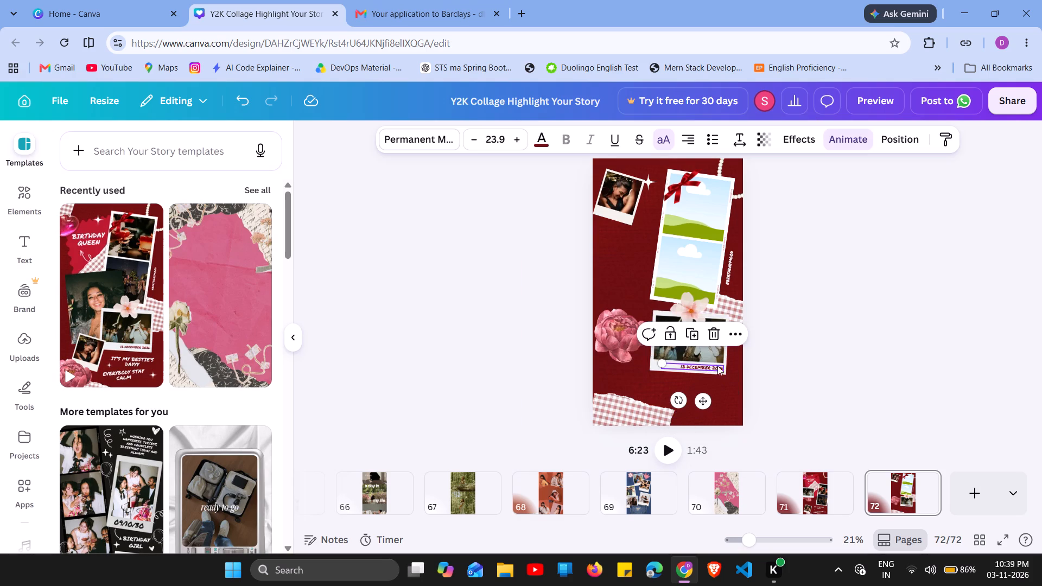
left_click(715, 333)
left_click(702, 315)
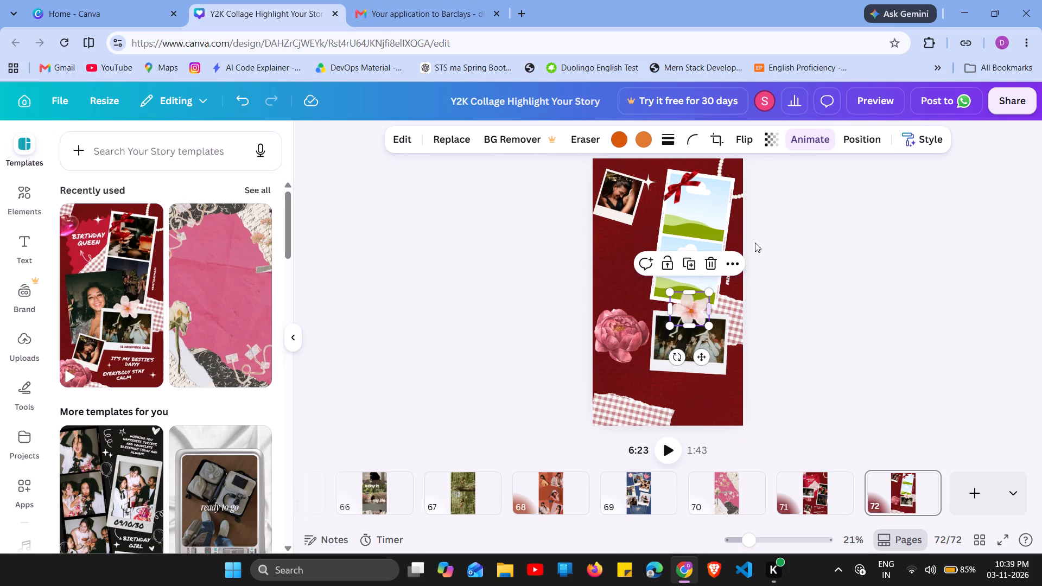
left_click(709, 260)
Move the group-photo polaroid down to the lower-right corner of page 72.
left_click_drag(688, 349, 706, 390)
Delete the two gingham strips, the vertical hashtag text and the pearl string from page 72.
left_click(610, 416)
left_click(645, 356)
left_click(723, 317)
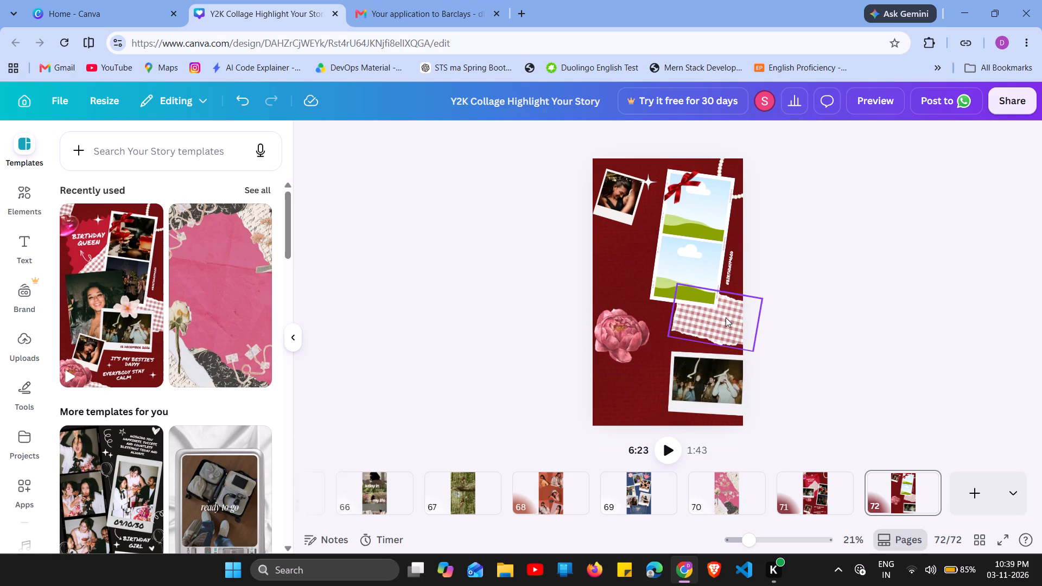
left_click(743, 251)
left_click(729, 266)
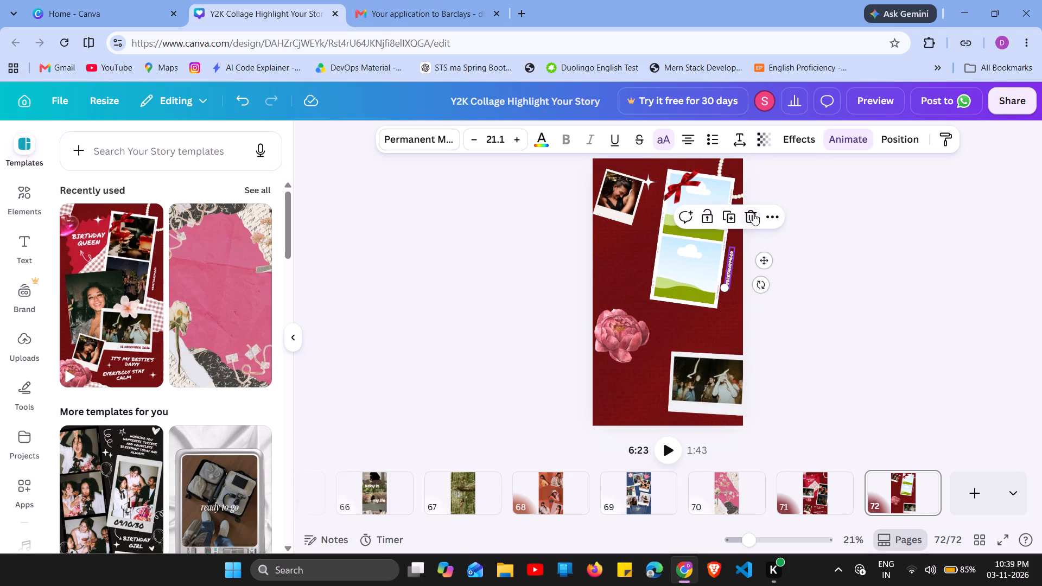
left_click(753, 213)
left_click(735, 196)
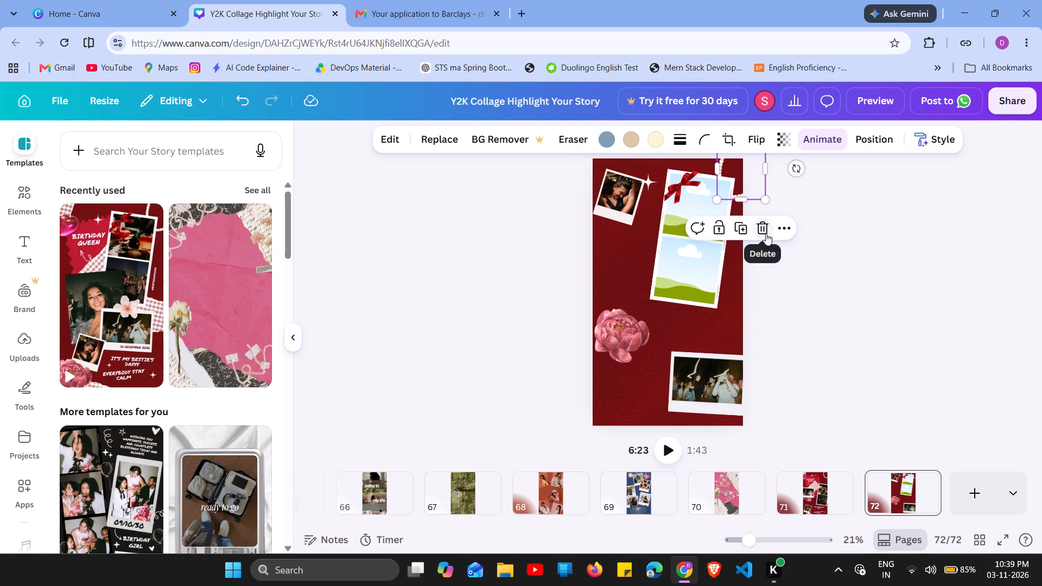
left_click(764, 231)
Delete the empty two-picture photo strip and the red ribbon bow from page 72.
left_click(722, 245)
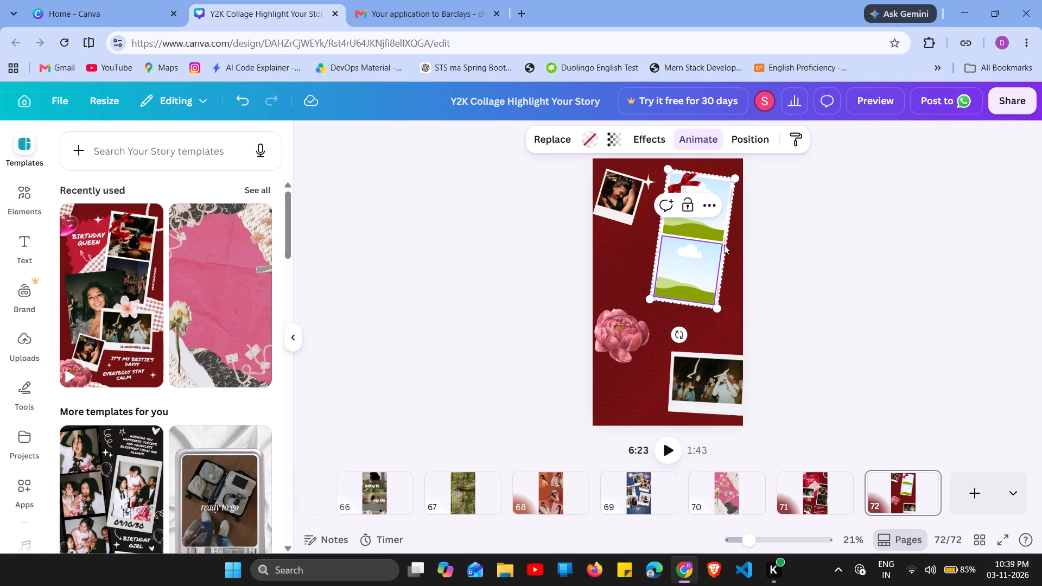
left_click(724, 244)
left_click(727, 244)
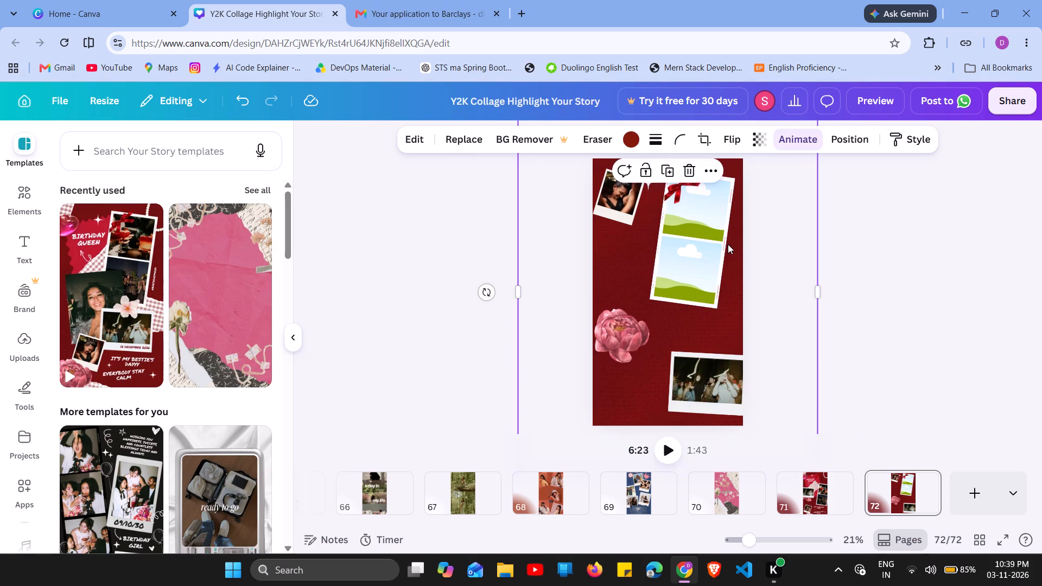
left_click(723, 243)
key("Delete")
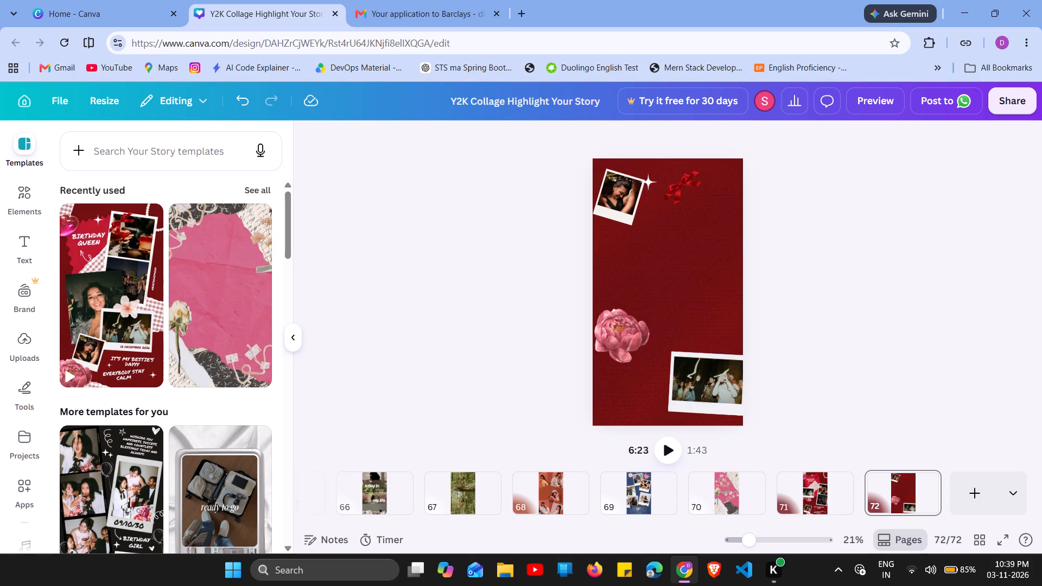
left_click(666, 176)
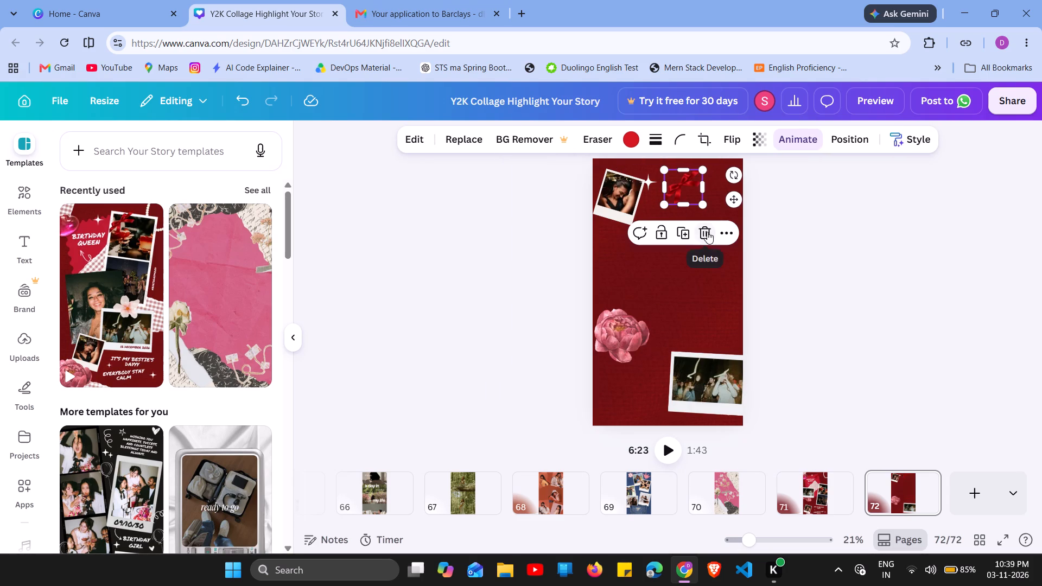
left_click(707, 232)
Delete the peony, the small polaroid and the remaining white sparkle from page 72.
left_click(605, 329)
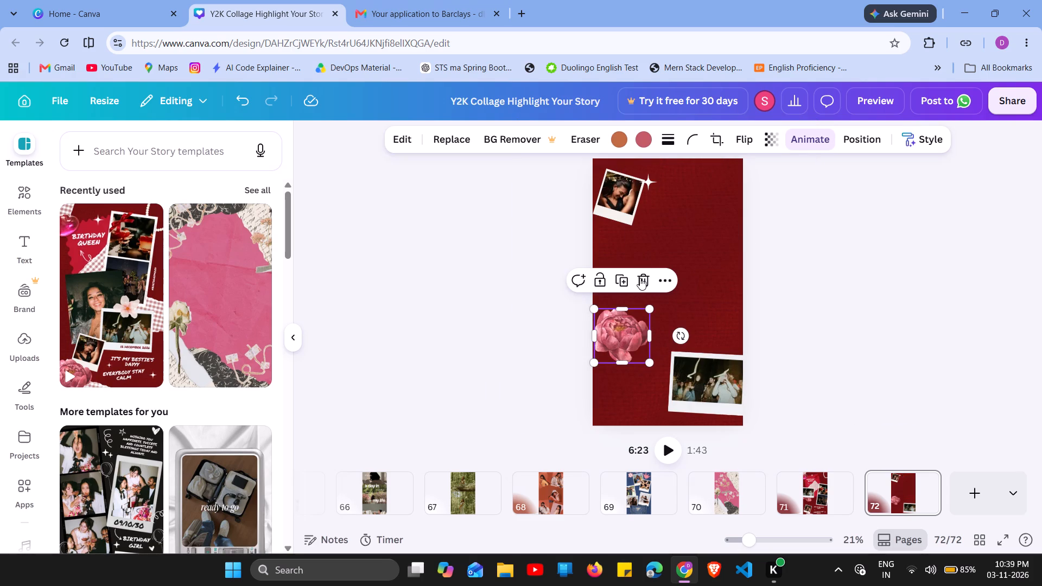
left_click(643, 281)
left_click(625, 179)
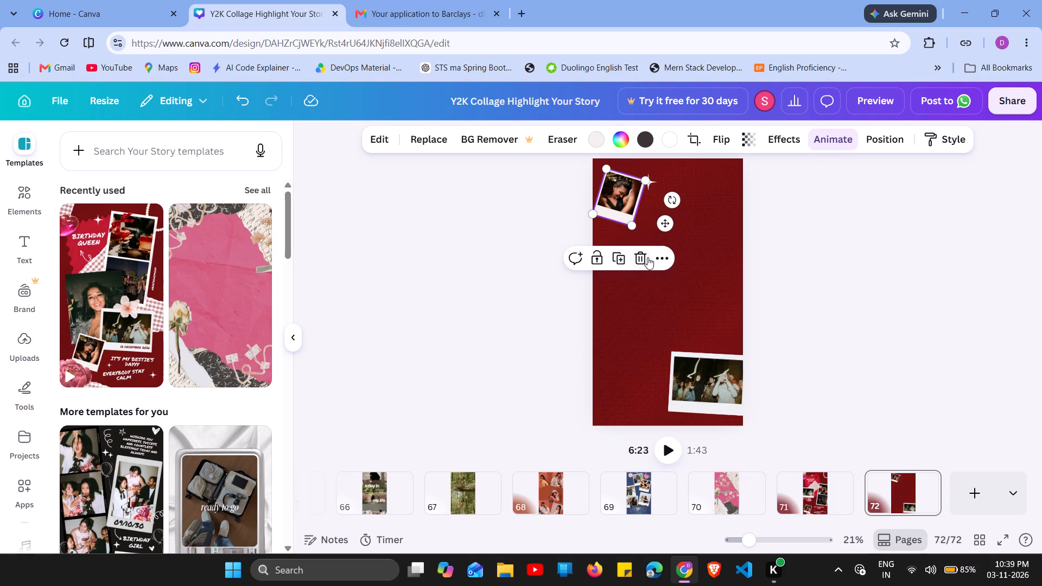
left_click(648, 255)
left_click(666, 310)
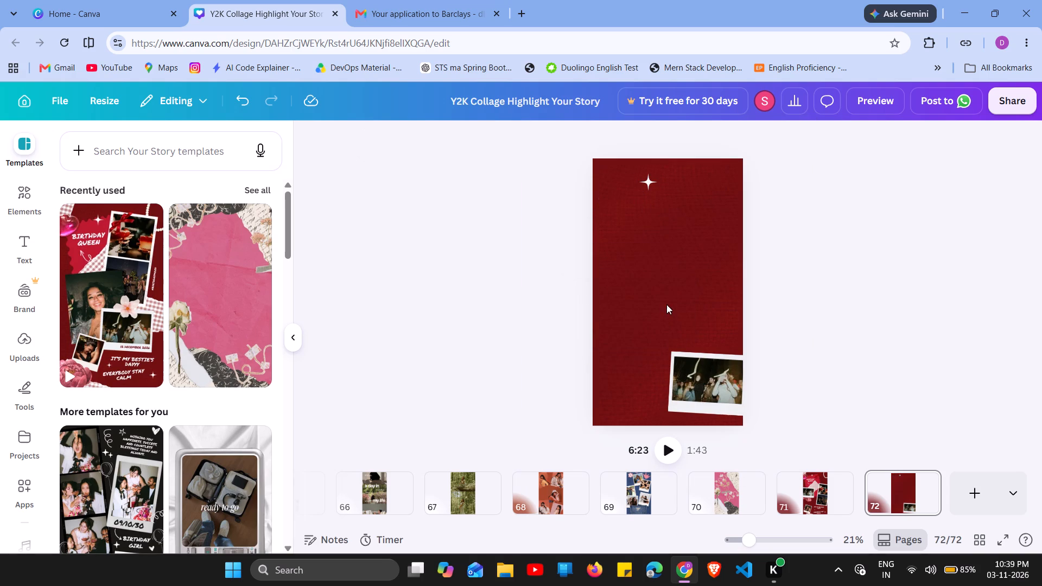
left_click(646, 179)
left_click(670, 211)
Enlarge the group-photo polaroid and position it so it covers the whole of page 72.
left_click(714, 376)
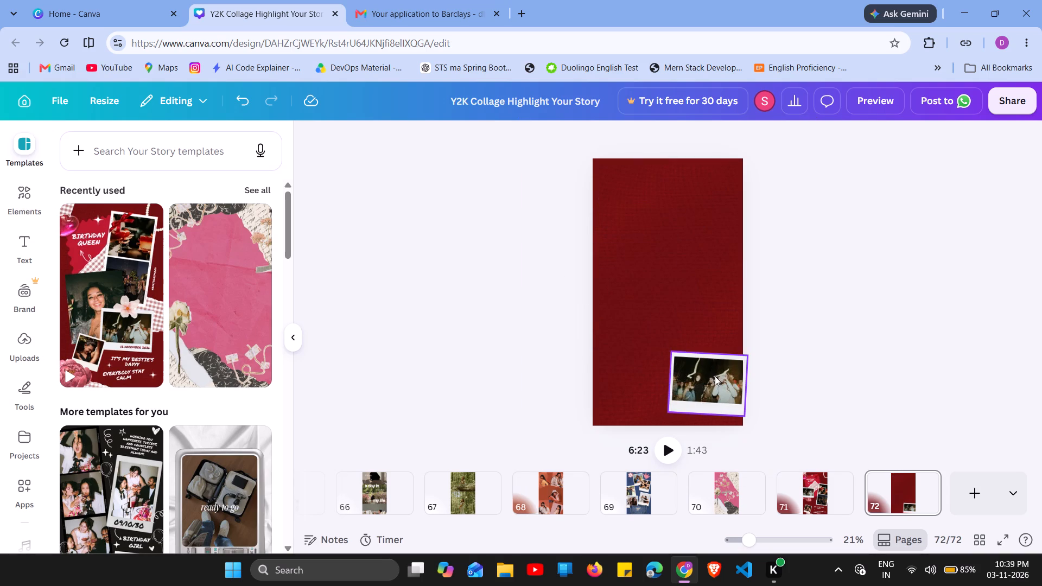
left_click_drag(674, 347, 566, 0)
left_click_drag(743, 413, 803, 562)
left_click_drag(631, 343, 582, 290)
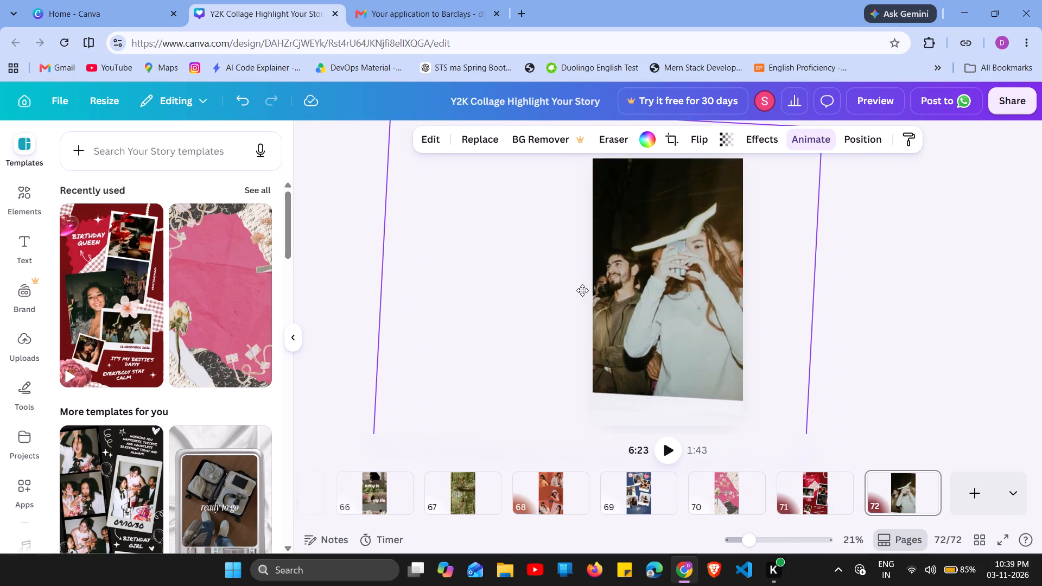
left_click_drag(582, 290, 577, 308)
left_click(1001, 319)
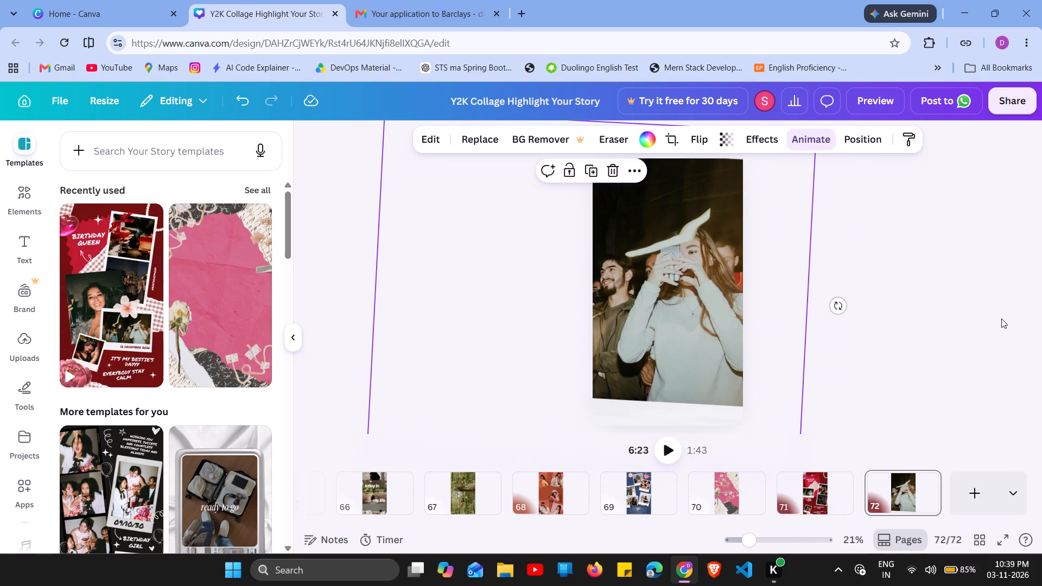
Add page 73 and apply the dark denim pocket photo-collage template with pink flowers to it.
left_click(976, 486)
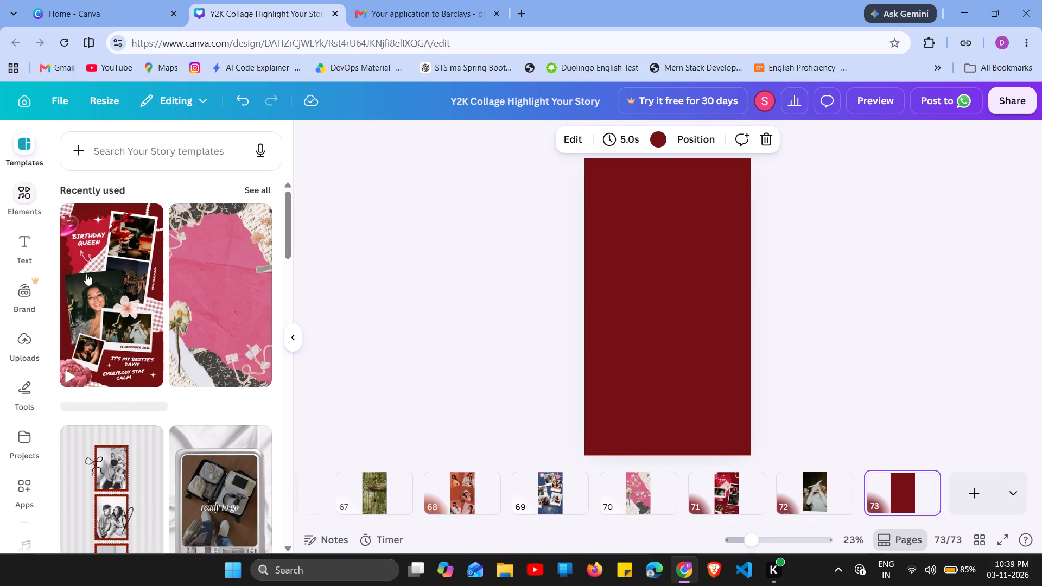
scroll(144, 318, "down", 3)
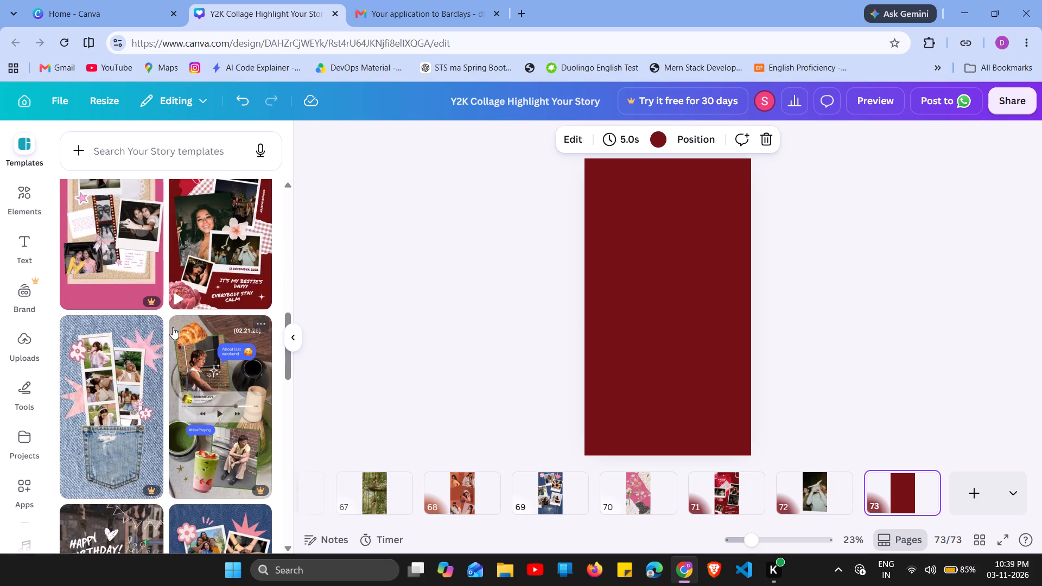
scroll(177, 398, "down", 2)
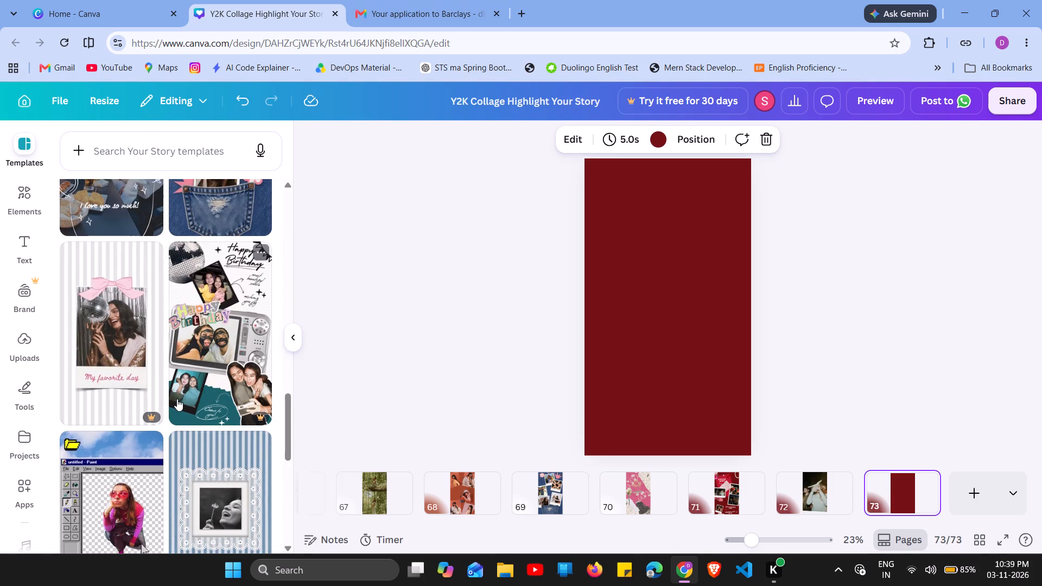
scroll(177, 399, "up", 1)
left_click(221, 377)
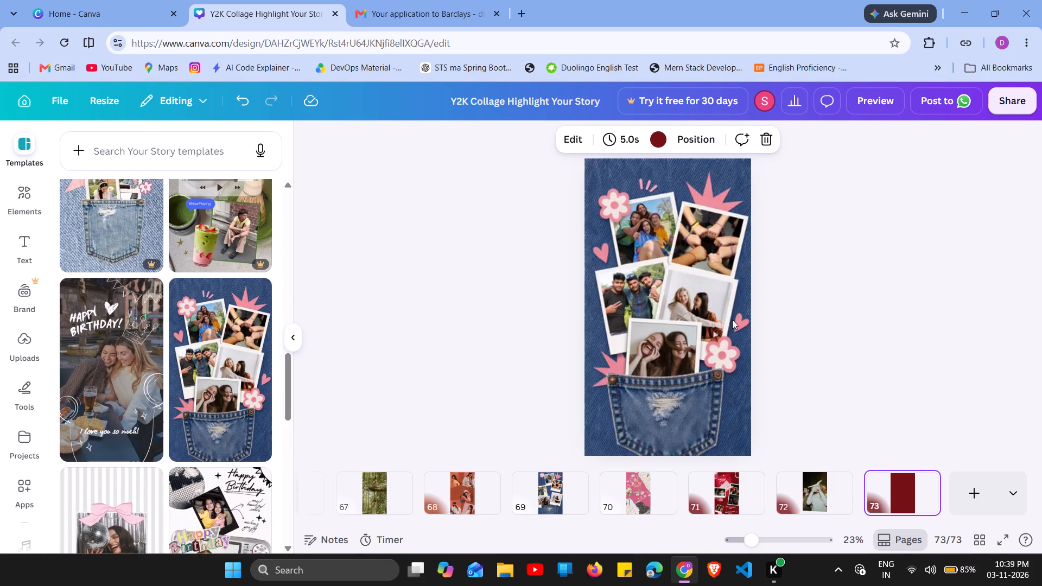
Delete the pink flower beside the lower photos on page 73.
left_click(725, 342)
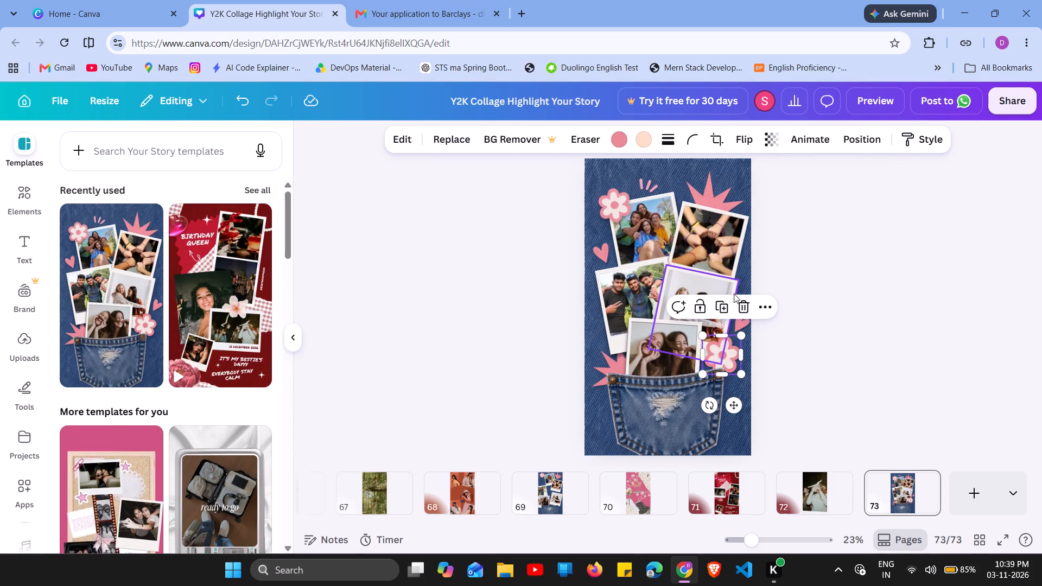
left_click(745, 314)
Spread out the polaroids on page 73, tucking the large friends-group photo behind the hugging-pair photo.
left_click_drag(636, 346, 632, 360)
left_click_drag(621, 254, 625, 249)
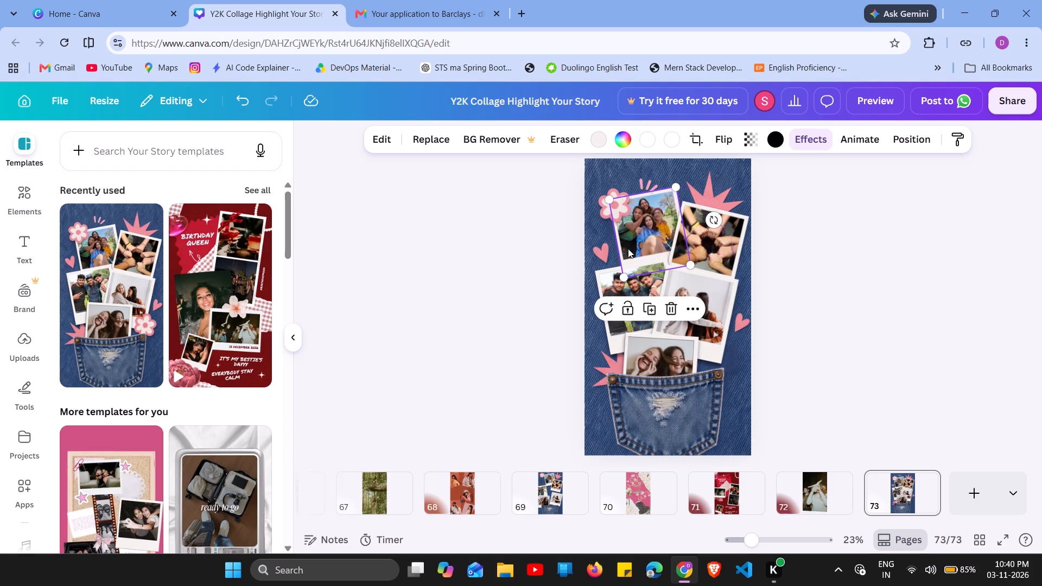
left_click_drag(678, 238, 729, 278)
left_click_drag(673, 306, 650, 319)
left_click_drag(624, 282, 628, 259)
left_click_drag(709, 227, 719, 216)
Shift the upper starburst, flower, dashes, heart and lower starburst toward the left side of page 73.
left_click_drag(698, 177, 669, 180)
left_click_drag(632, 192, 615, 211)
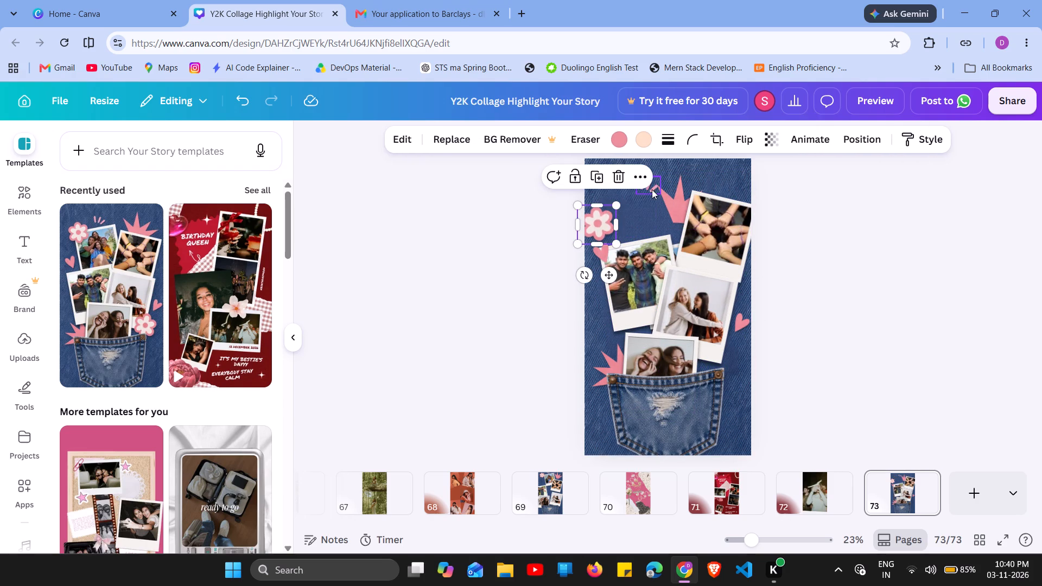
left_click_drag(650, 189, 638, 188)
left_click_drag(599, 250, 596, 262)
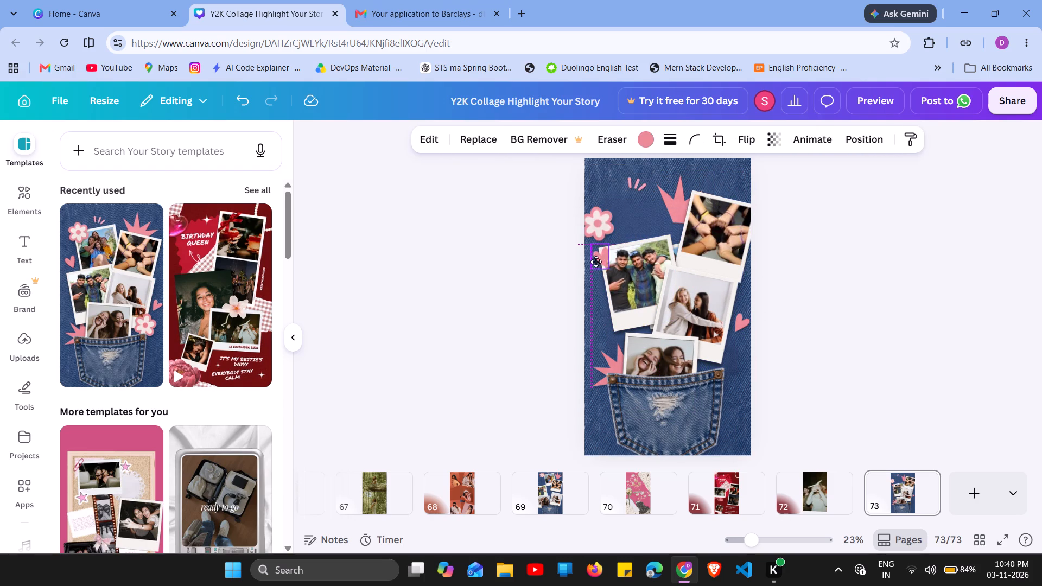
left_click_drag(596, 262, 594, 263)
left_click_drag(607, 364, 586, 359)
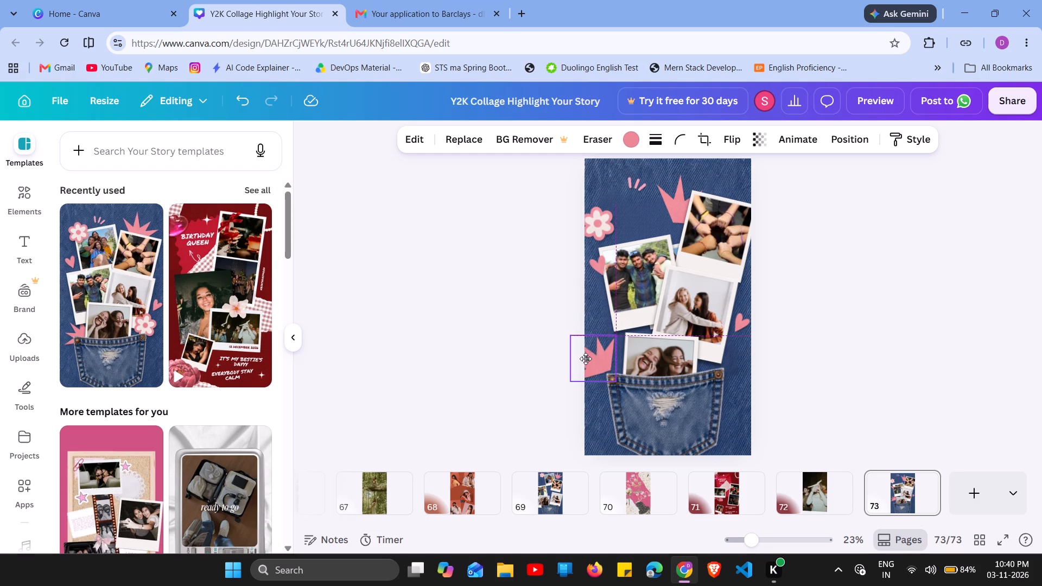
left_click_drag(586, 359, 596, 354)
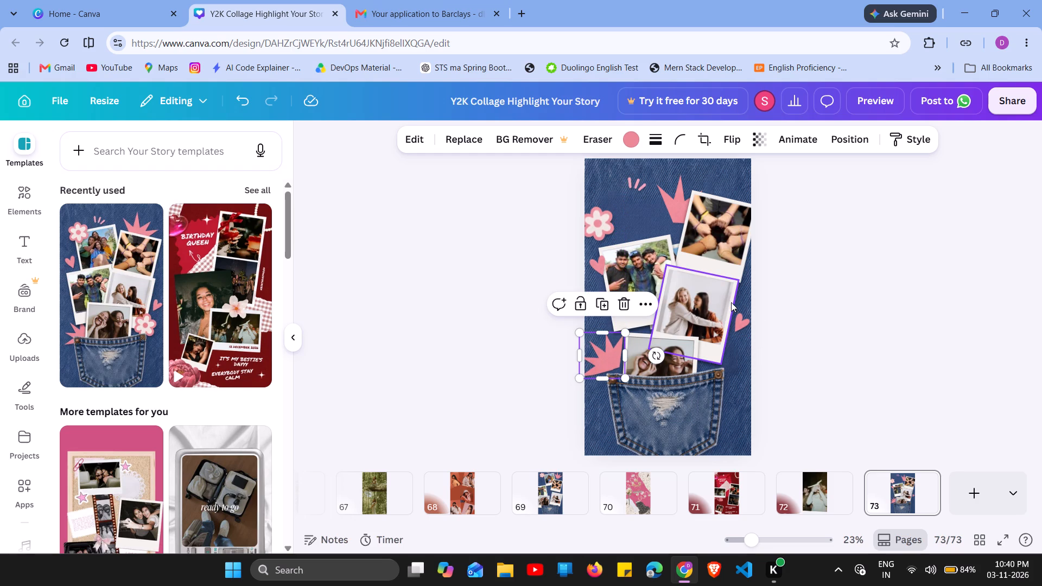
Move the three-men polaroid to the upper-left area of page 73 and lower the joined-hands polaroid.
left_click_drag(723, 293, 725, 281)
left_click_drag(694, 250, 682, 271)
left_click_drag(651, 288, 650, 213)
Drop the upper pink starburst into the joined-hands polaroid frame and shift that polaroid down behind the hugging-pair photo.
left_click_drag(696, 204, 702, 226)
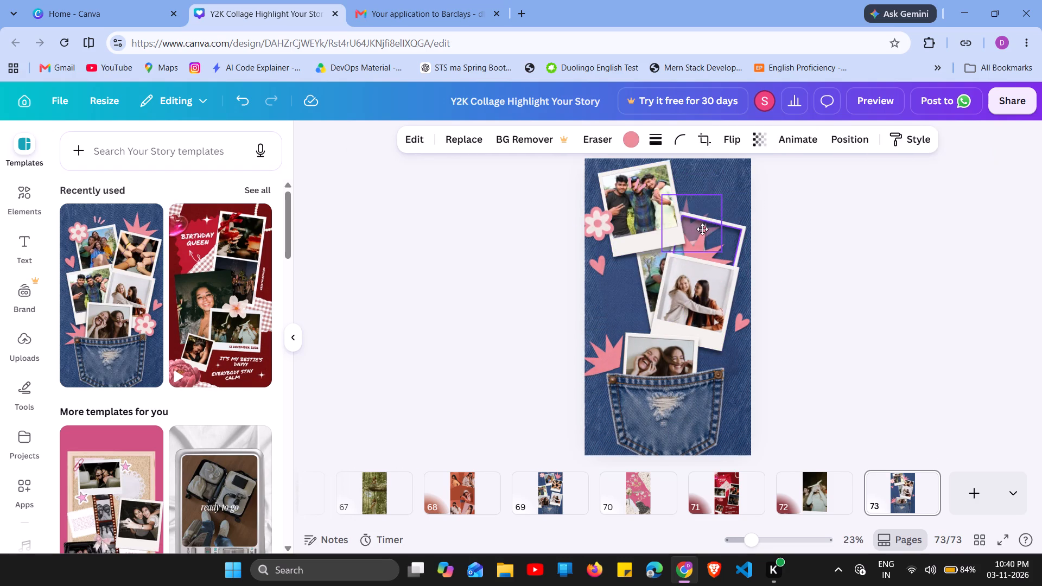
left_click_drag(713, 263, 692, 285)
left_click_drag(696, 273, 700, 265)
left_click_drag(709, 250, 691, 272)
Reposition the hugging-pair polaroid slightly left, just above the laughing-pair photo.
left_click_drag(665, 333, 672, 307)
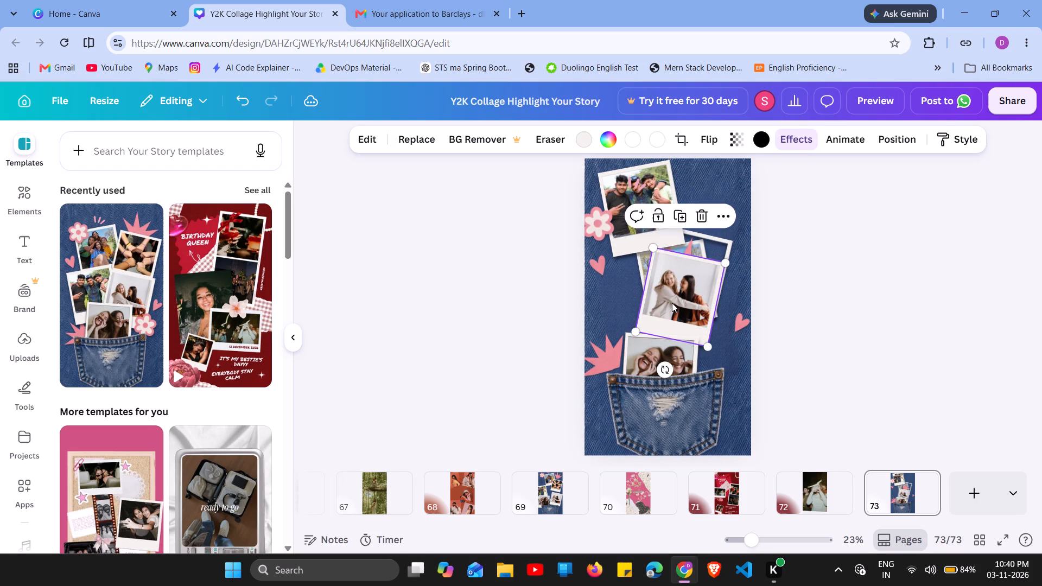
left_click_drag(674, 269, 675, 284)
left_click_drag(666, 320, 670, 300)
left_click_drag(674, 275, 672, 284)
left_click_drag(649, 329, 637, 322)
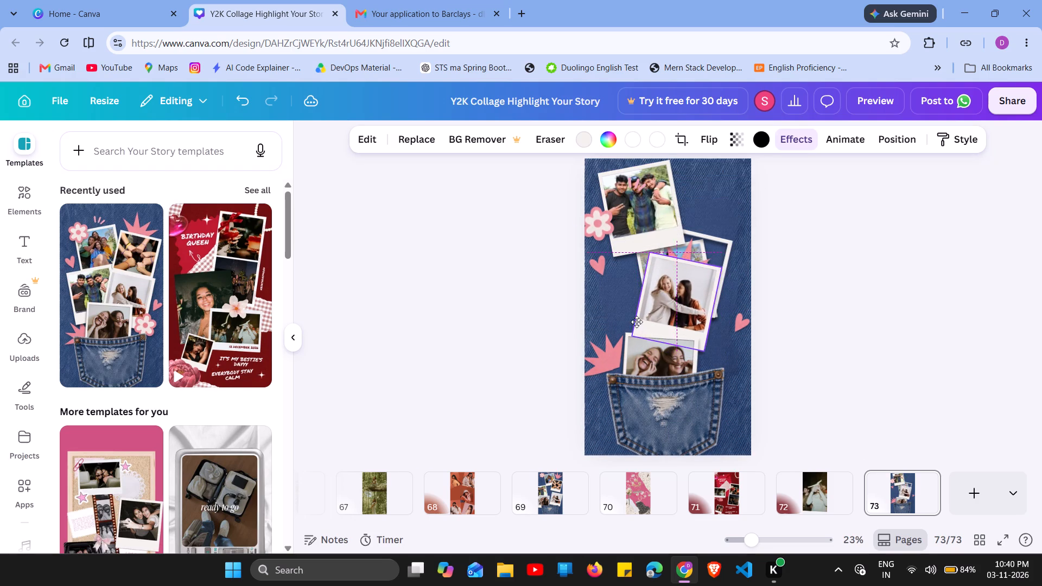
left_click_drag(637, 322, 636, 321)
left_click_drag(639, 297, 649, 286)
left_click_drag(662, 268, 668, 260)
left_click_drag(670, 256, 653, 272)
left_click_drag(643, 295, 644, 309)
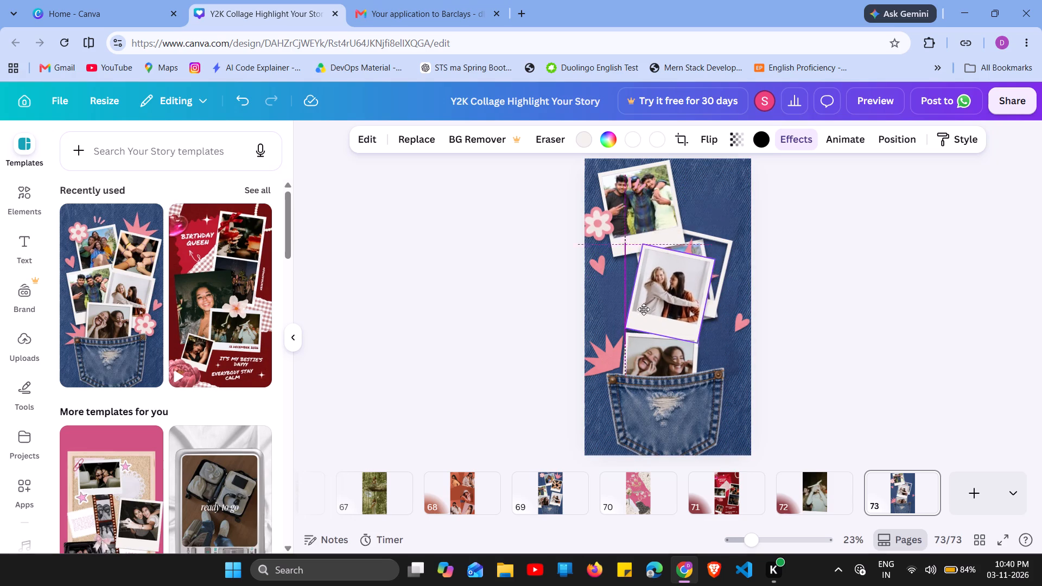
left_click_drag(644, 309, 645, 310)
Move the starburst-filled polaroid to the page's upper-right corner and delete its whole frame.
left_click_drag(713, 253, 742, 178)
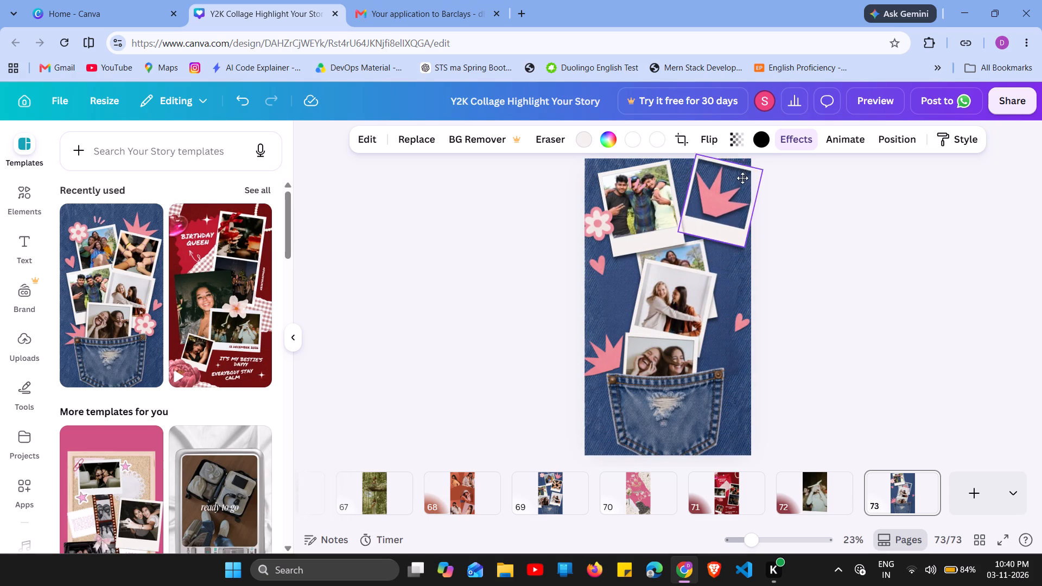
left_click_drag(742, 178, 742, 177)
left_click(738, 273)
left_click(719, 348)
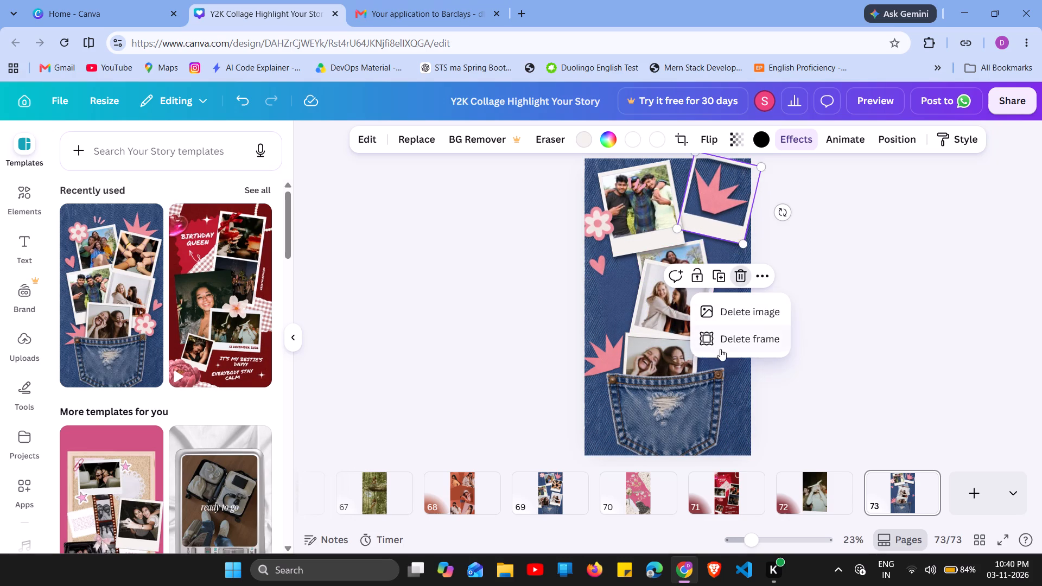
Arrange the friends-group polaroid at upper right, the hugging pair at middle right and the laughing pair at middle left.
left_click_drag(690, 254, 735, 175)
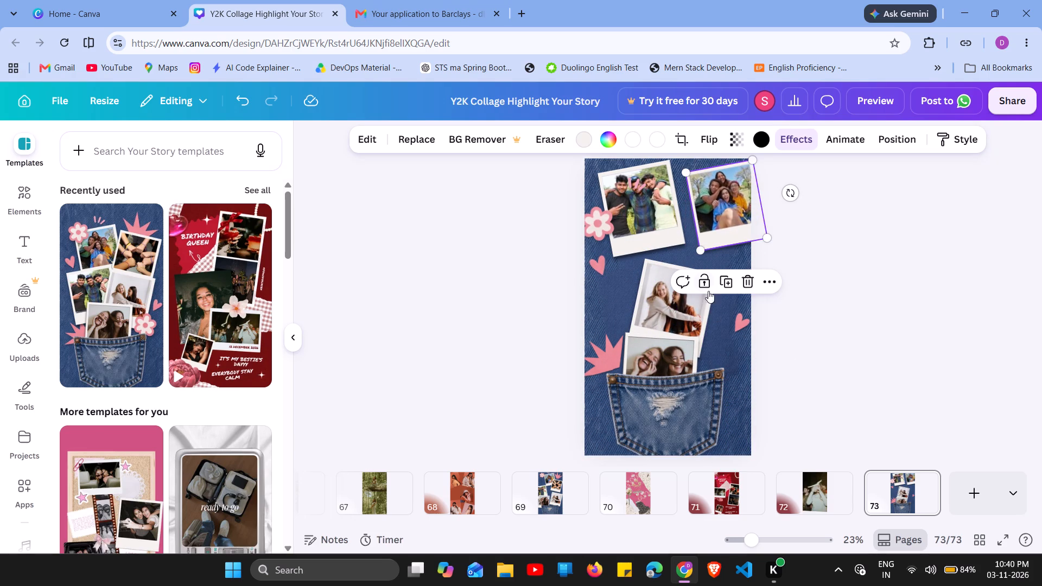
left_click_drag(670, 304, 714, 289)
left_click(720, 291)
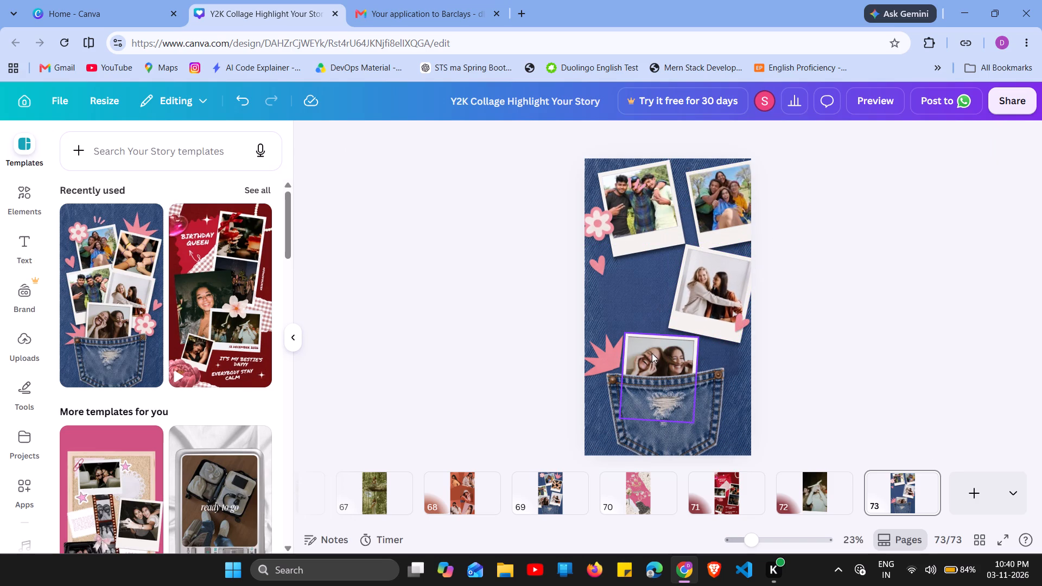
left_click_drag(649, 346, 615, 285)
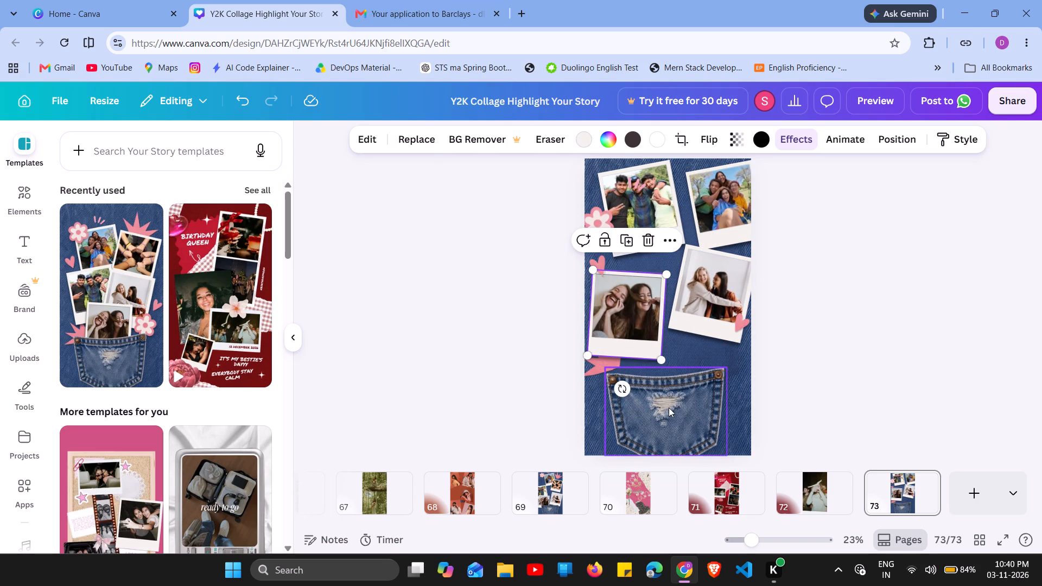
Shift the denim pocket slightly to the right along the bottom of page 73.
left_click_drag(669, 410, 681, 387)
left_click_drag(680, 394, 682, 418)
left_click(682, 418)
left_click_drag(682, 418, 658, 405)
left_click_drag(663, 404, 653, 406)
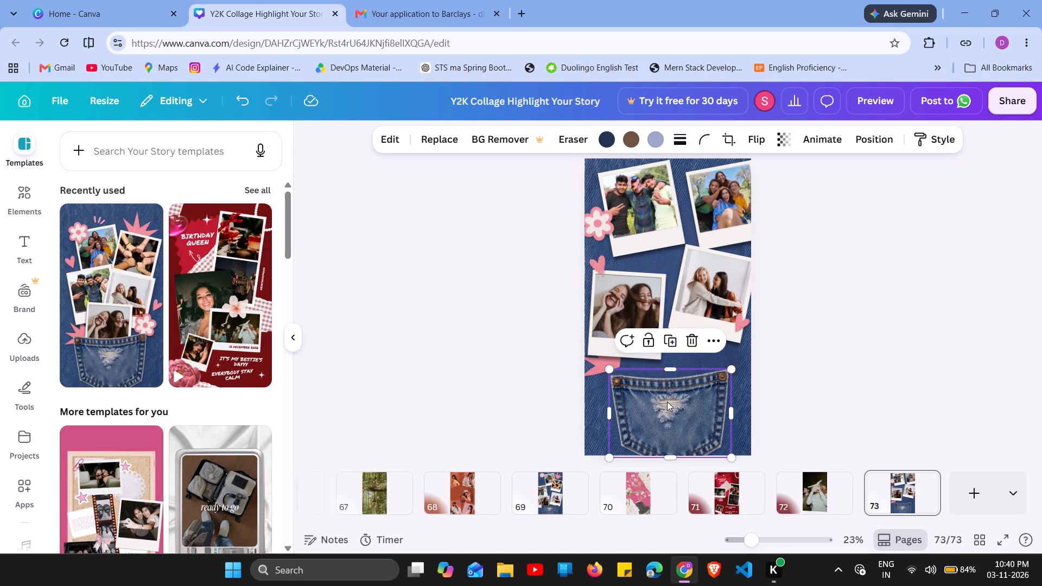
left_click_drag(668, 402, 672, 396)
left_click_drag(672, 395, 672, 407)
left_click(672, 412)
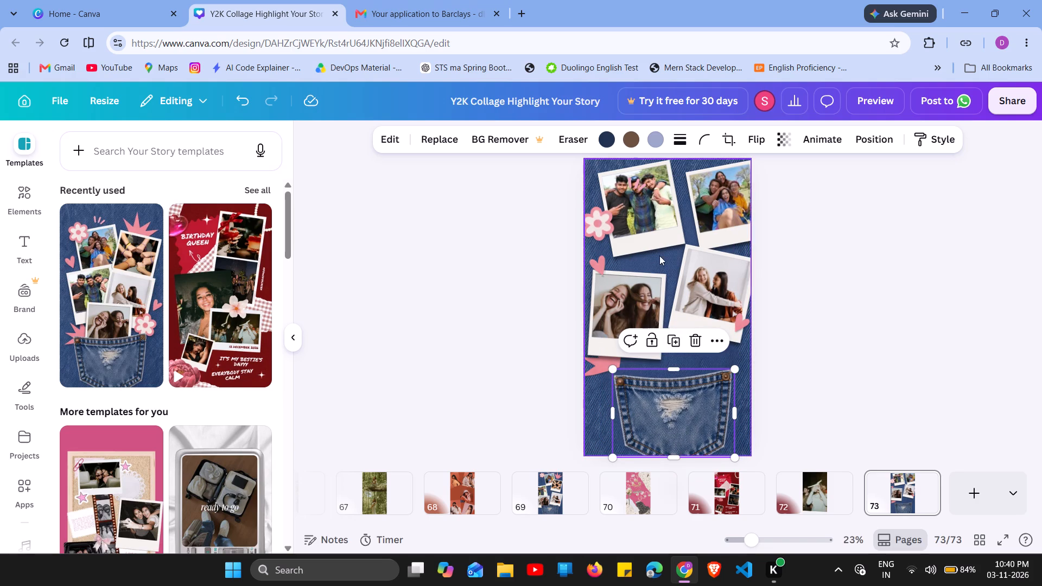
Nudge the laughing-pair polaroid and delete the pink starburst beside the denim pocket.
left_click_drag(624, 325, 638, 308)
left_click_drag(637, 309, 628, 328)
left_click_drag(602, 372, 602, 377)
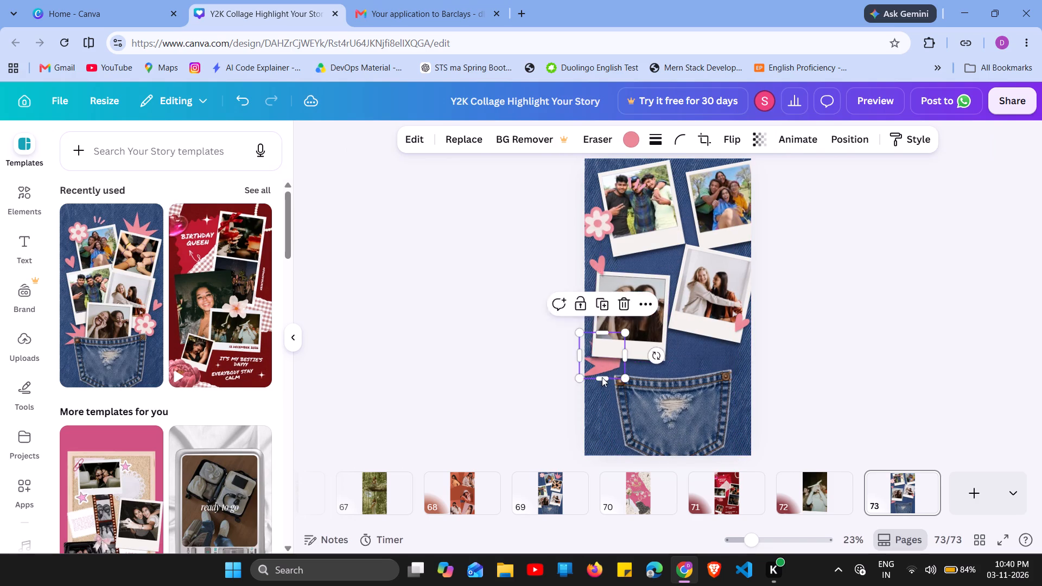
left_click_drag(602, 377, 602, 381)
left_click_drag(602, 381, 600, 394)
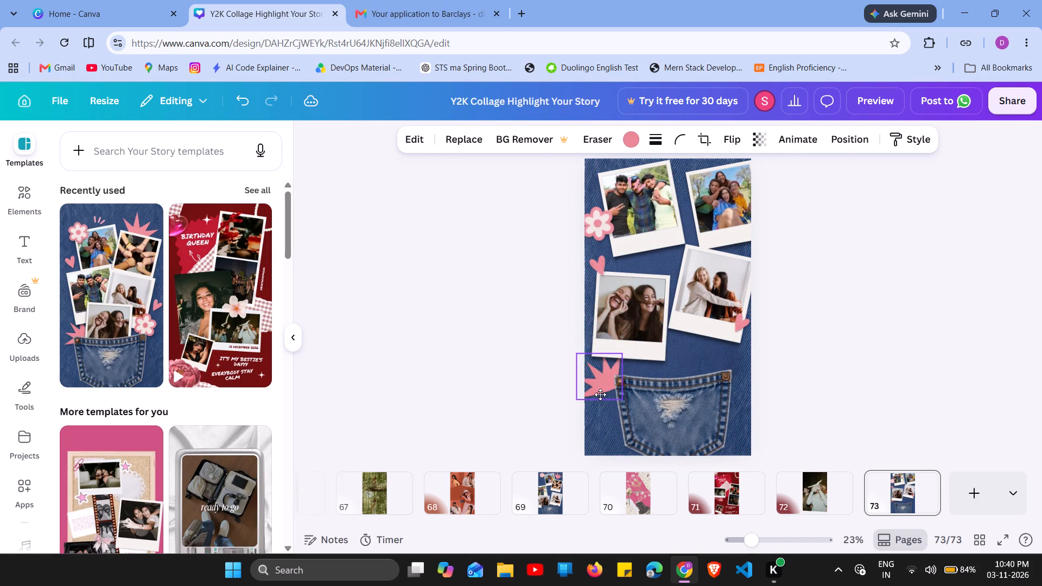
left_click_drag(600, 394, 604, 392)
left_click(604, 375)
left_click(620, 317)
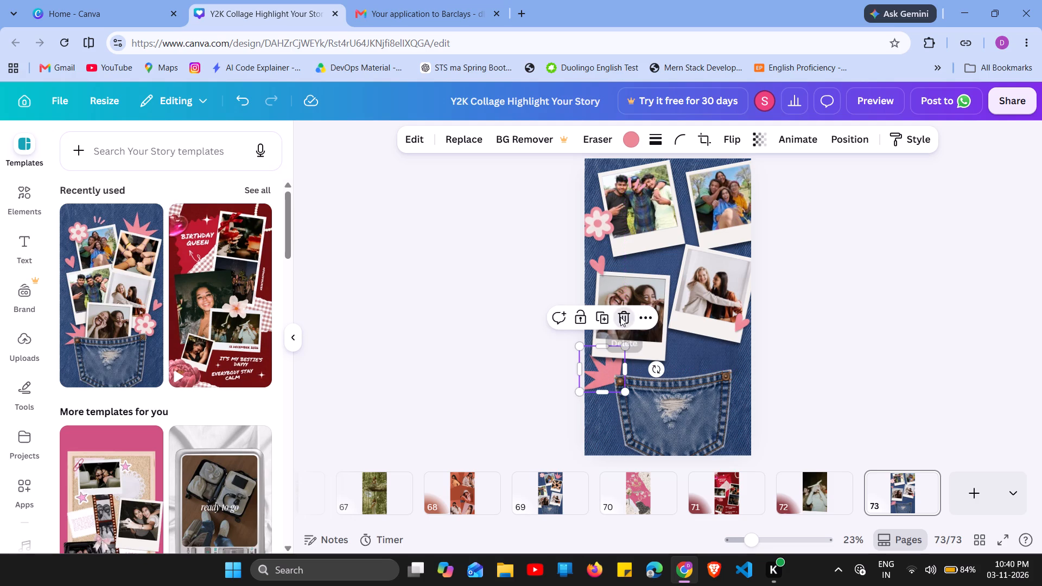
Lower the laughing-pair and hugging-pair polaroids toward the pocket and delete the pink heart near the right edge.
left_click_drag(622, 346, 619, 361)
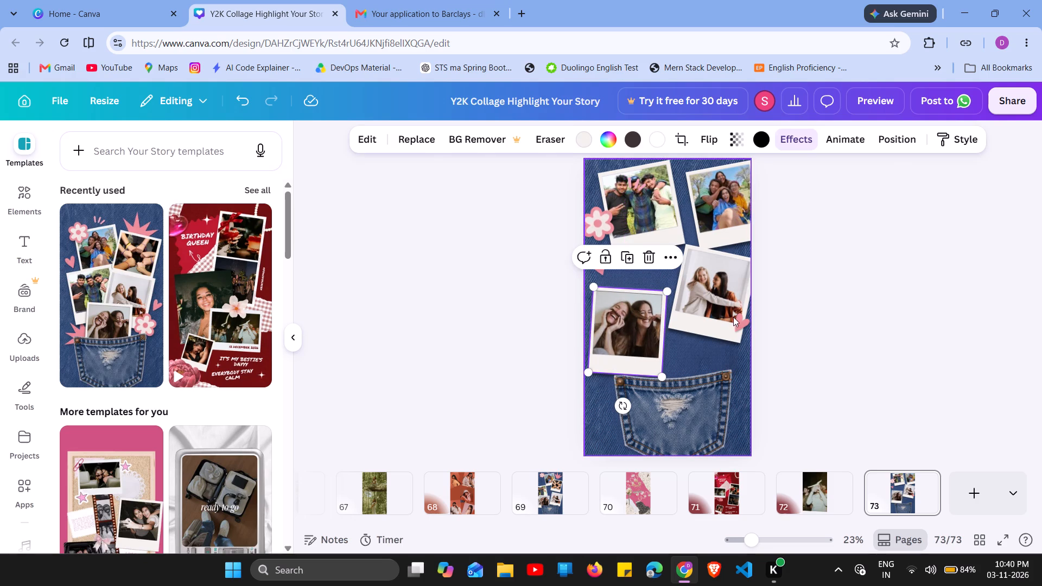
left_click(739, 318)
left_click(770, 285)
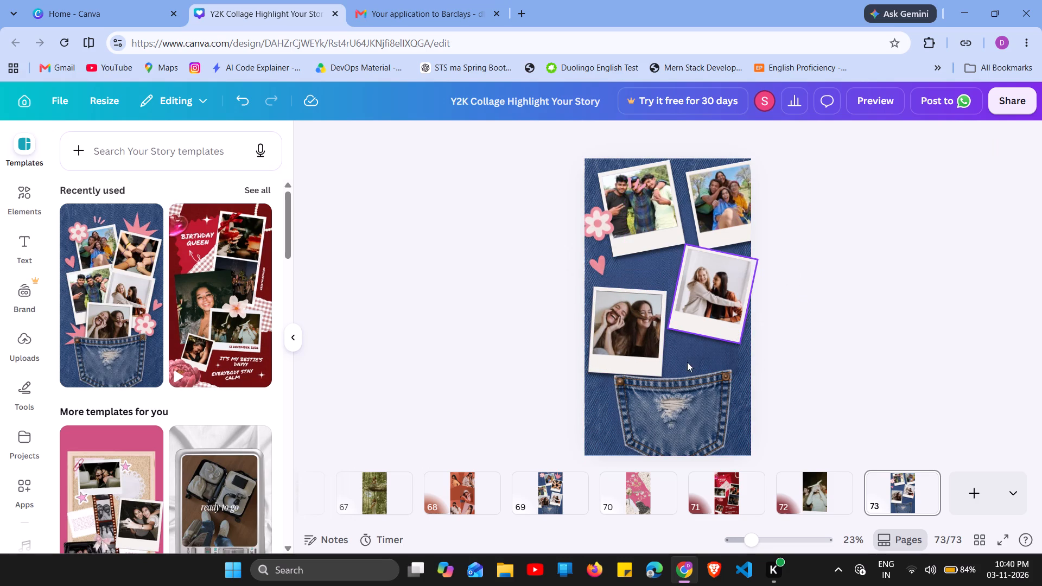
left_click_drag(708, 317, 706, 355)
left_click_drag(706, 353, 710, 335)
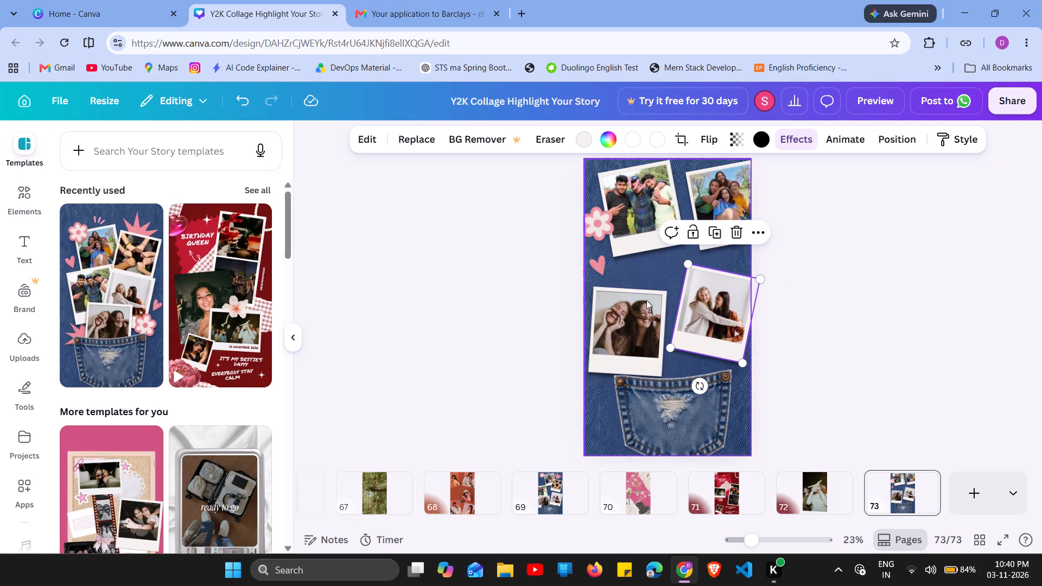
Delete the pink flower and the remaining pink heart along the left edge of page 73.
left_click(602, 209)
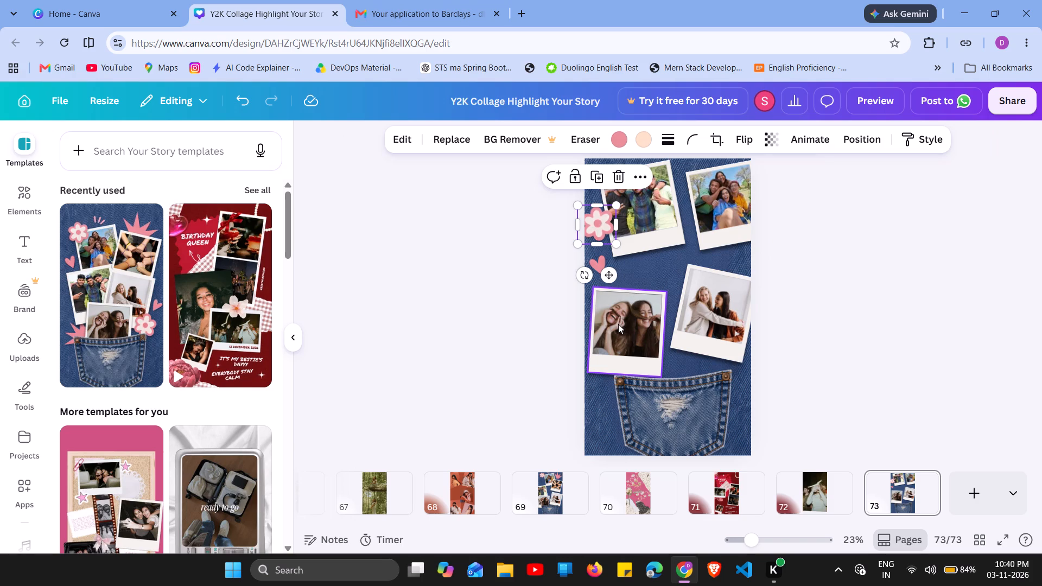
left_click(620, 176)
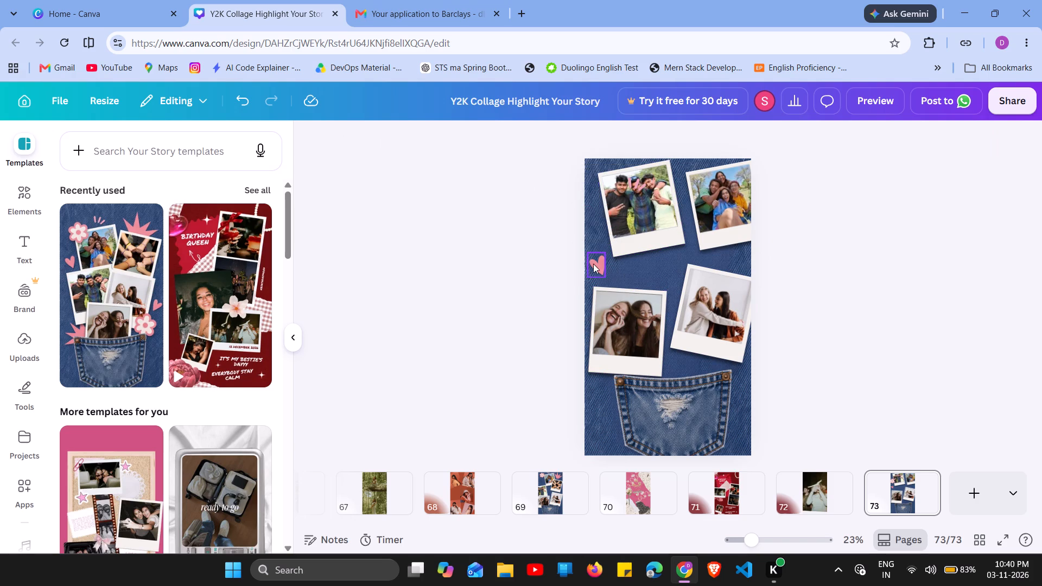
left_click(593, 264)
left_click(618, 219)
Raise the laughing-pair polaroid, nudge the hugging-pair one down and shift the friends-group polaroid slightly left.
left_click_drag(608, 332, 611, 308)
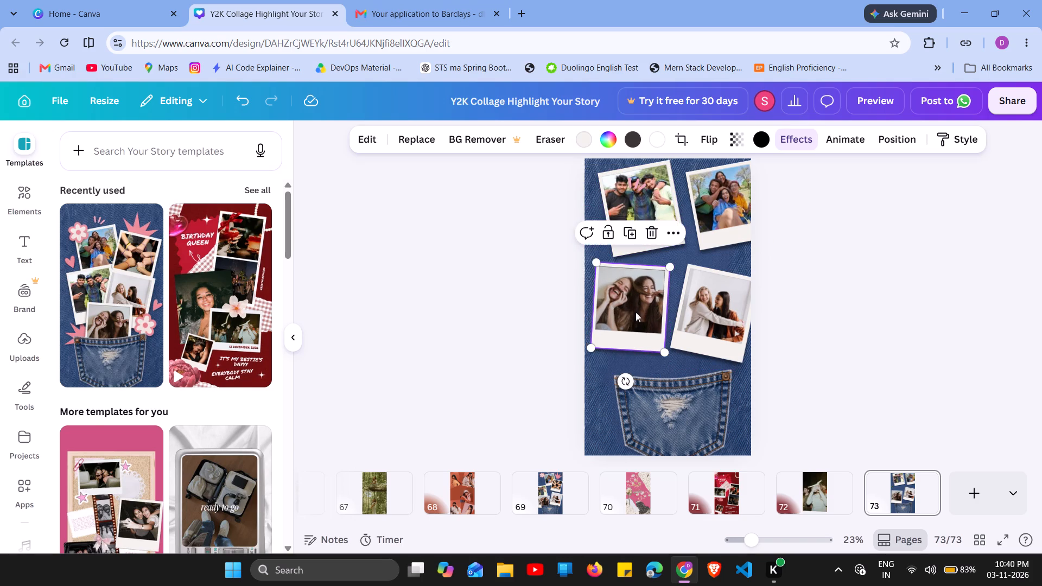
left_click_drag(750, 323, 733, 308)
left_click_drag(711, 310, 728, 330)
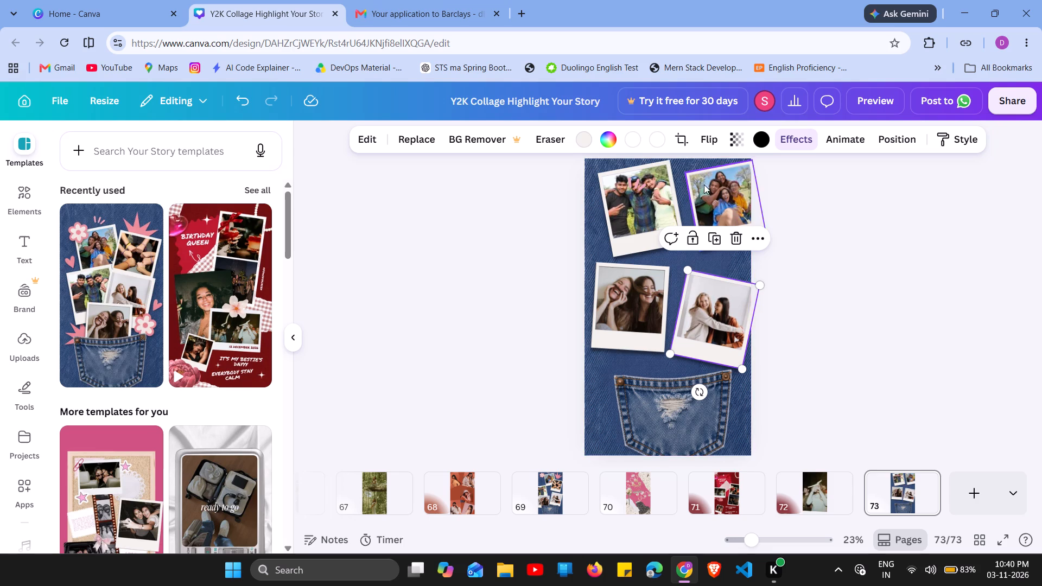
left_click_drag(704, 184, 695, 186)
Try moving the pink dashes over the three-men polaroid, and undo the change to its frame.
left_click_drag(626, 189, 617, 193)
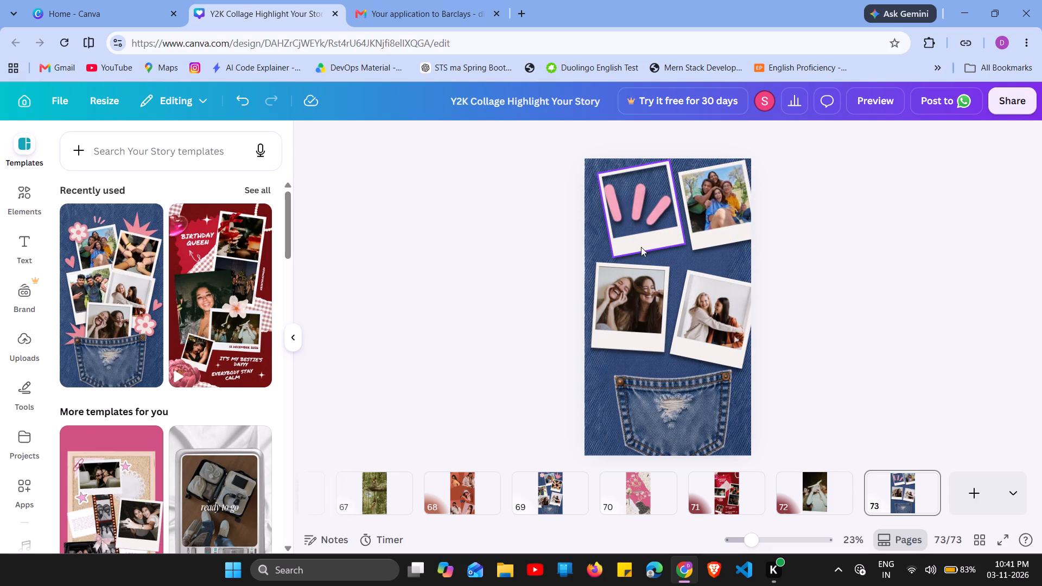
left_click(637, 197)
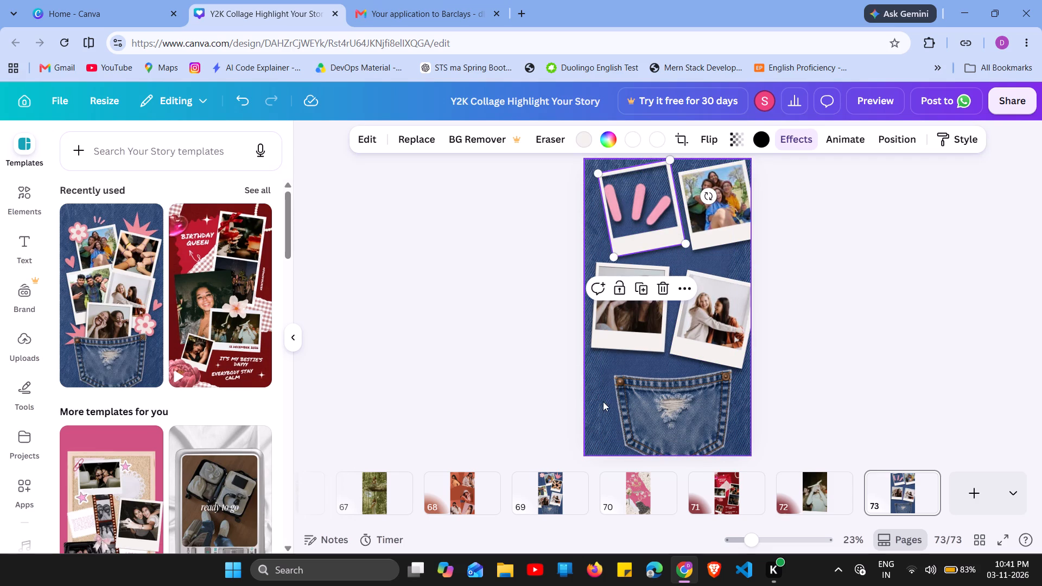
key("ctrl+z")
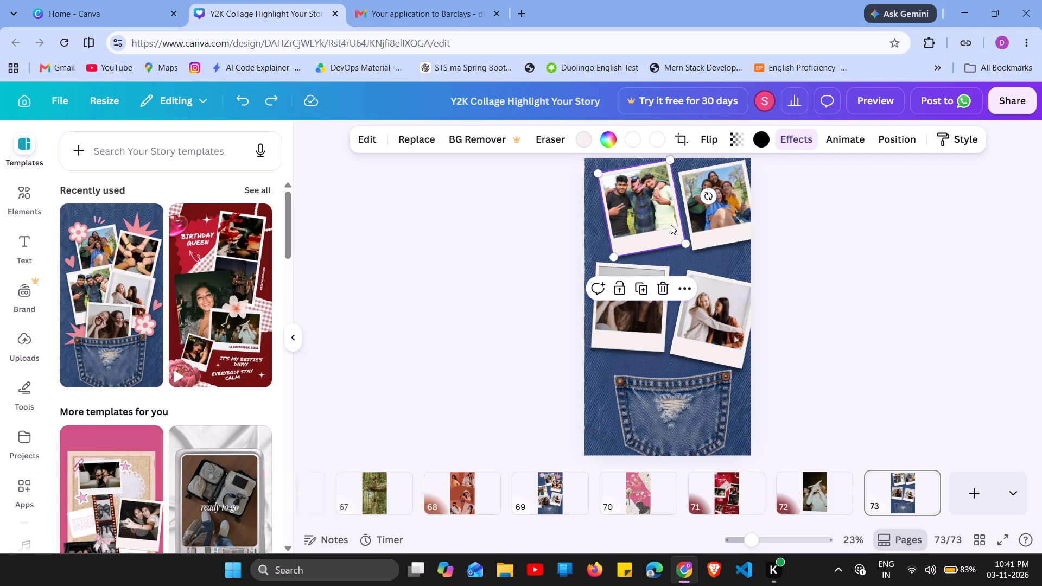
Move the three-men polaroid into the page's upper-left corner and shift the friends-group polaroid left to fit the page.
left_click_drag(653, 220, 639, 231)
left_click_drag(639, 231, 640, 213)
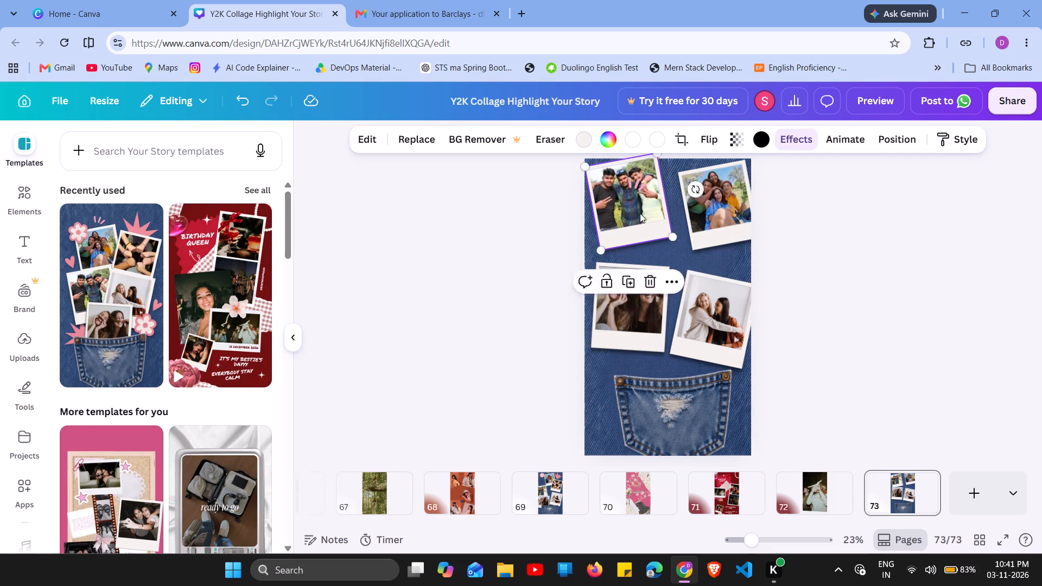
left_click_drag(716, 213, 711, 215)
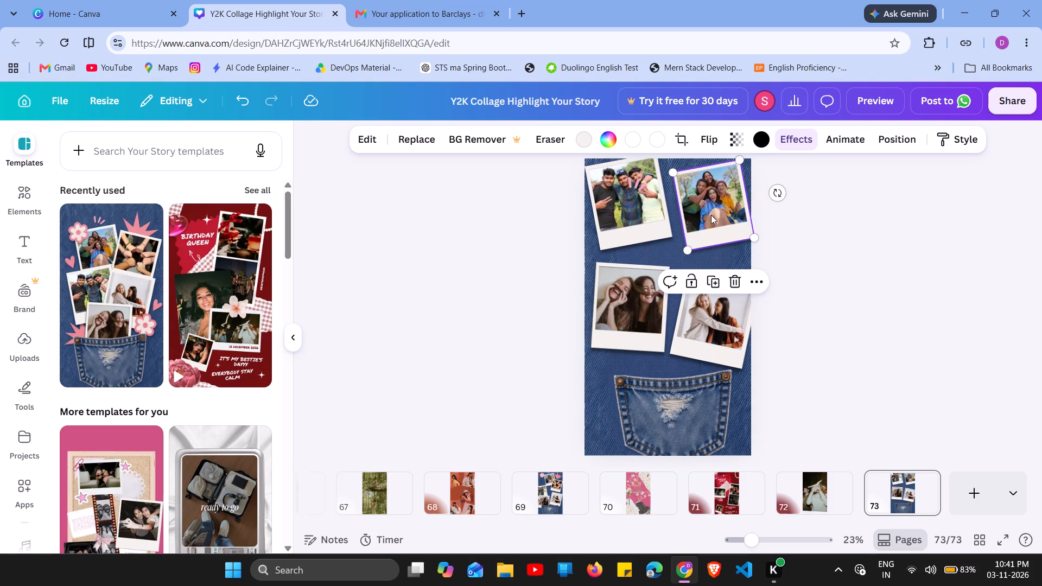
left_click(875, 275)
Fine-tune the laughing-pair and hugging-pair polaroids so they sit side by side between the upper photos and the pocket.
left_click_drag(711, 290, 714, 280)
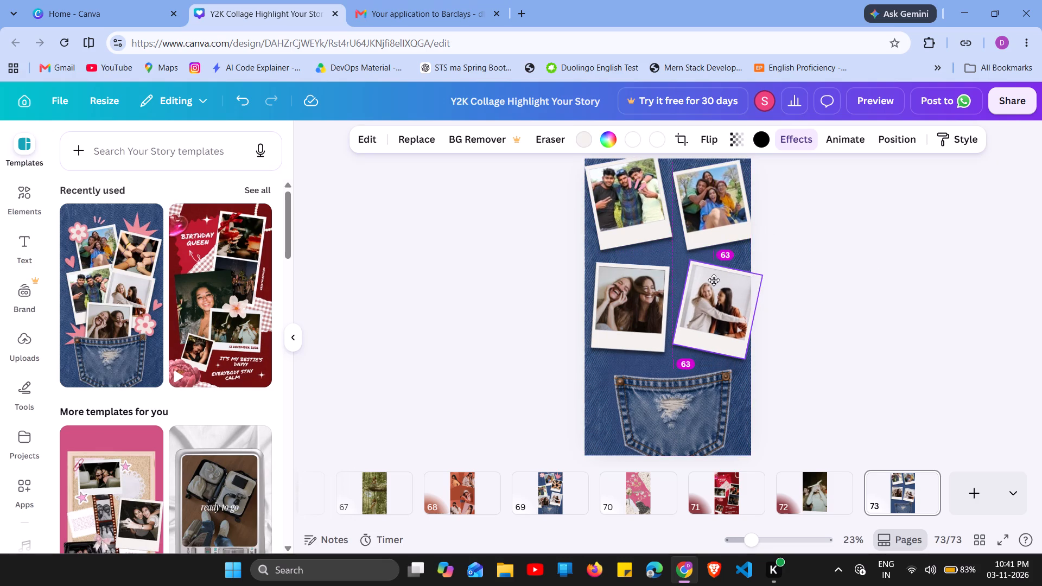
left_click_drag(714, 280, 709, 279)
left_click(869, 303)
left_click_drag(571, 300, 577, 297)
left_click_drag(629, 308, 623, 309)
left_click(630, 303)
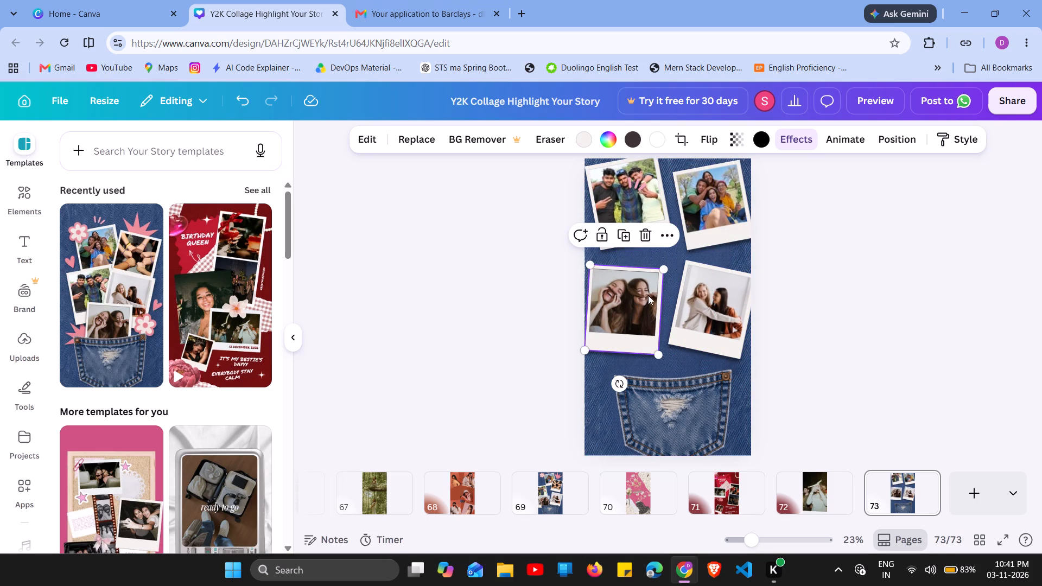
left_click_drag(650, 295, 651, 311)
left_click_drag(648, 347, 652, 333)
left_click_drag(710, 320, 710, 326)
left_click(700, 386)
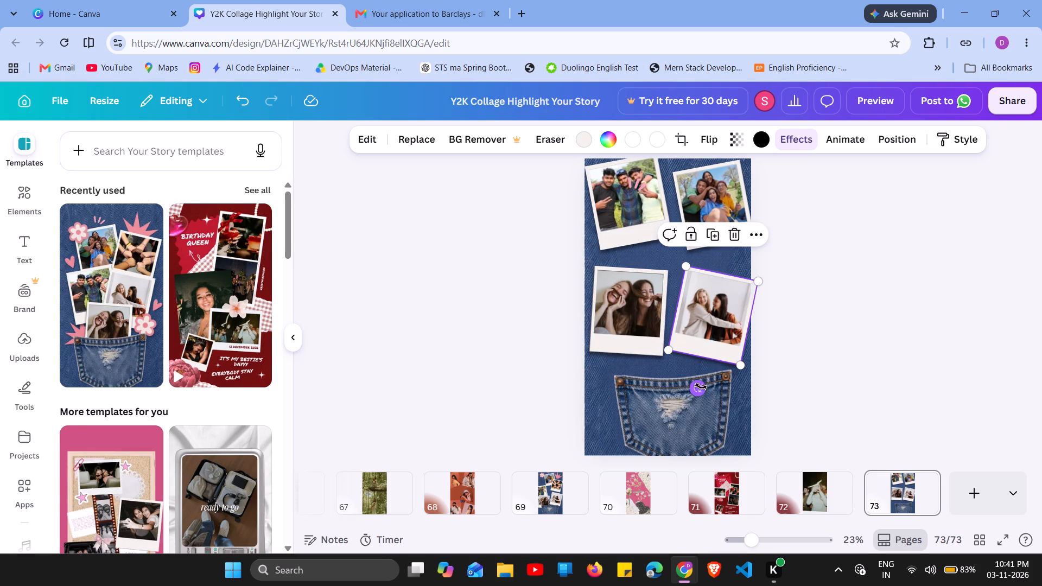
Move the denim pocket down so its lower part extends past the page's bottom edge.
left_click(682, 400)
left_click_drag(699, 400, 704, 386)
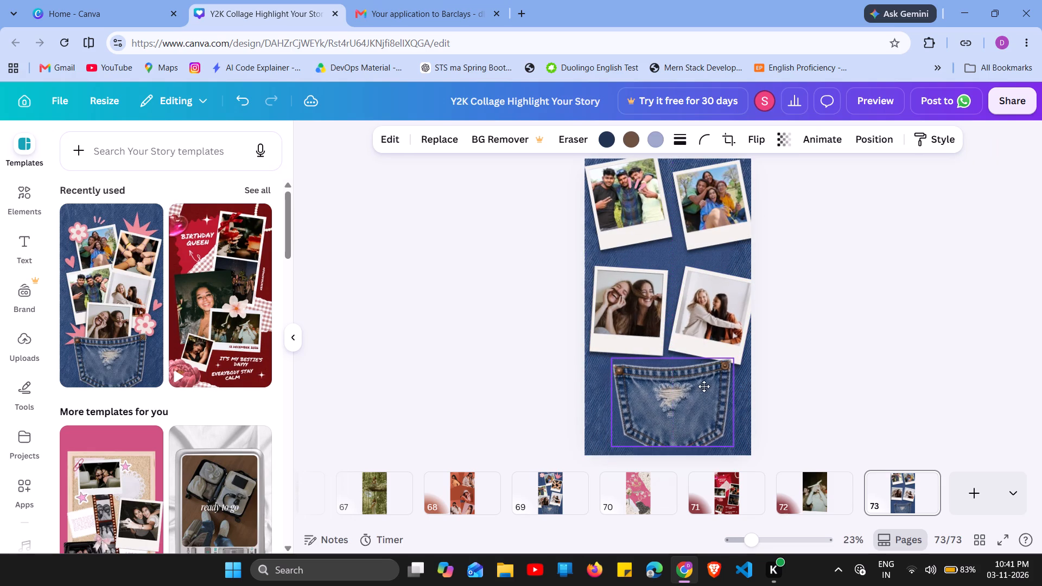
left_click_drag(704, 386, 704, 383)
left_click_drag(712, 424, 708, 442)
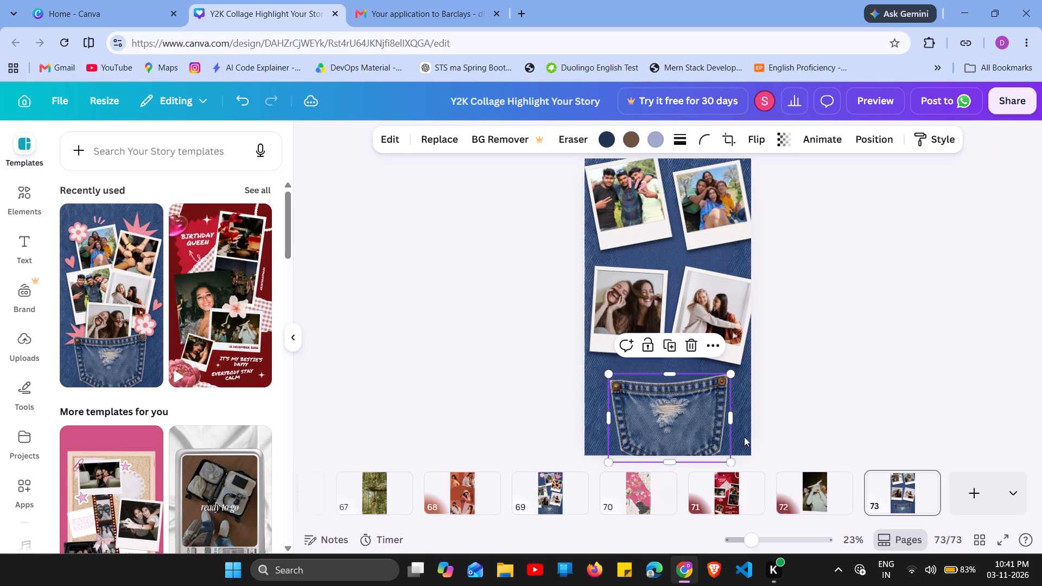
left_click_drag(694, 424, 699, 427)
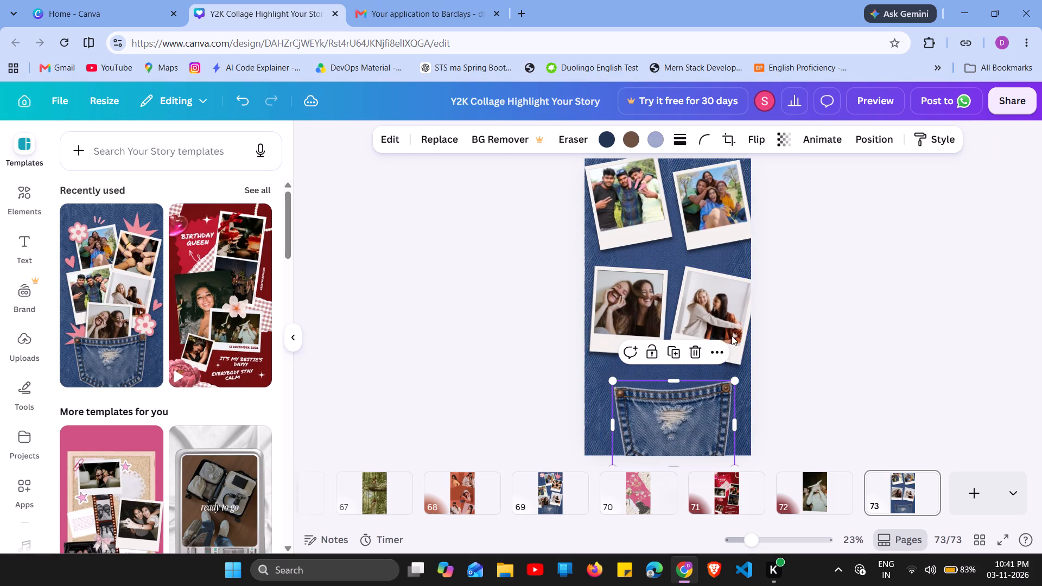
Shift the laughing-pair polaroid to the page's left edge and lower the hugging-pair polaroid slightly.
left_click(736, 315)
left_click_drag(644, 312, 643, 311)
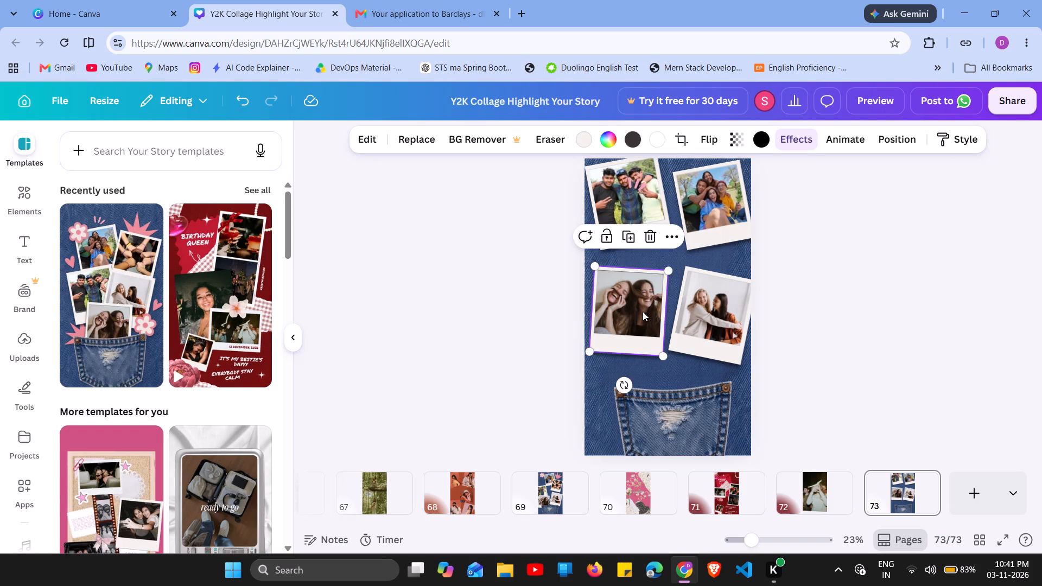
left_click_drag(643, 311, 638, 311)
double_click(627, 307)
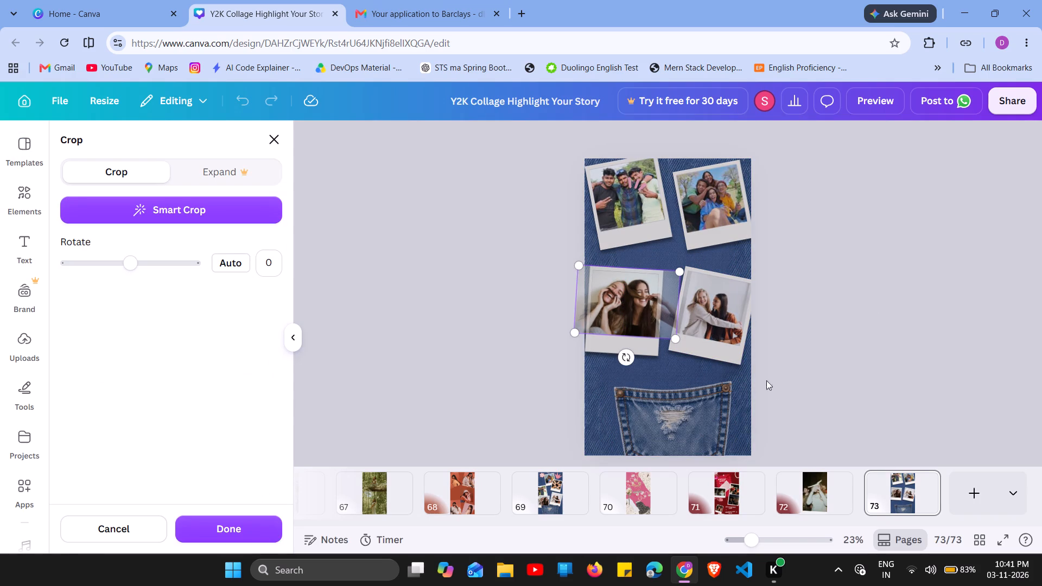
left_click(719, 311)
left_click_drag(714, 312, 715, 324)
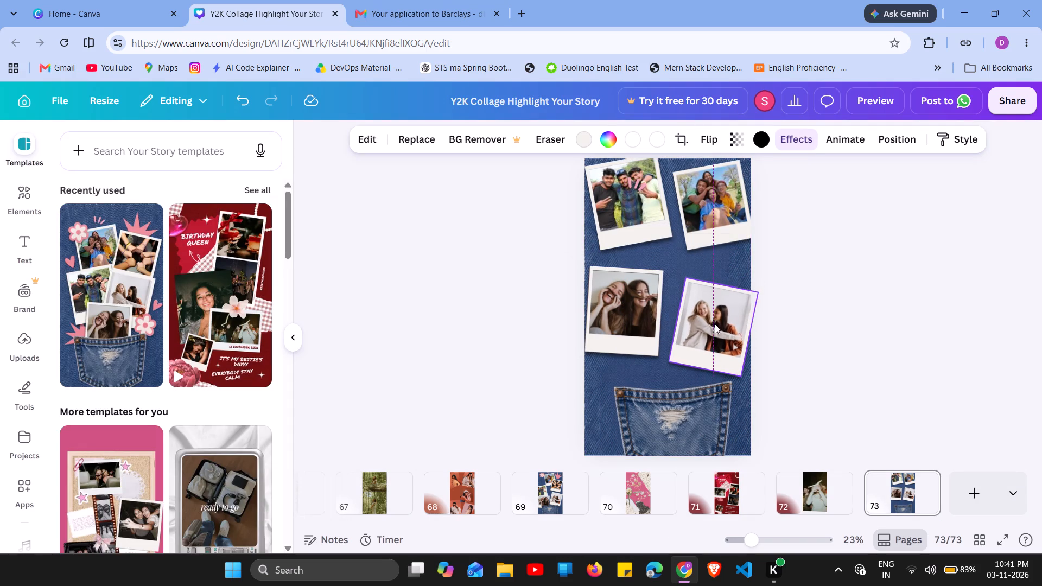
Add page 74 and apply the pink torn-paper collage template with the white rose.
left_click(997, 487)
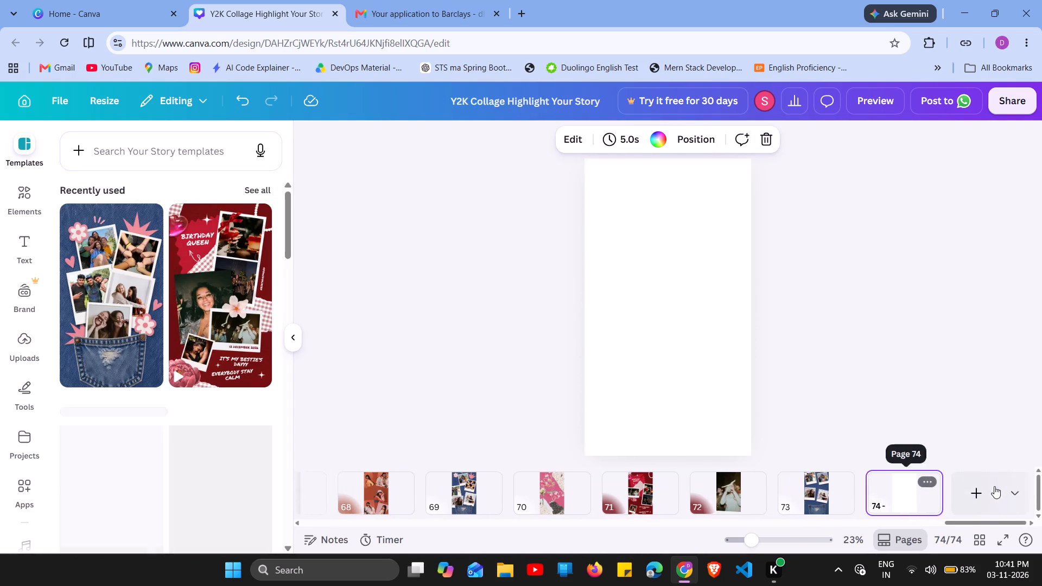
scroll(198, 303, "down", 1)
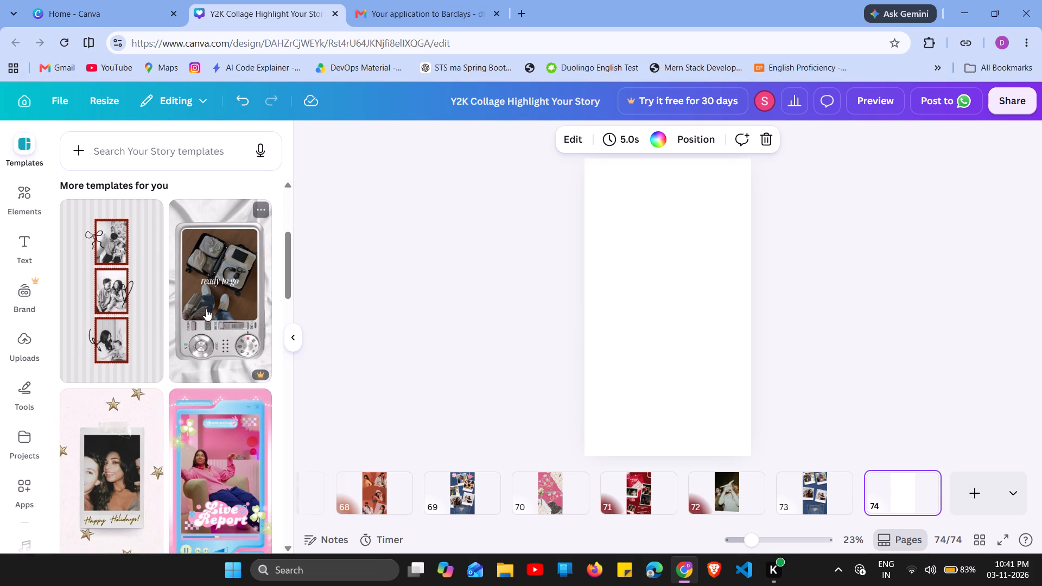
scroll(184, 322, "down", 3)
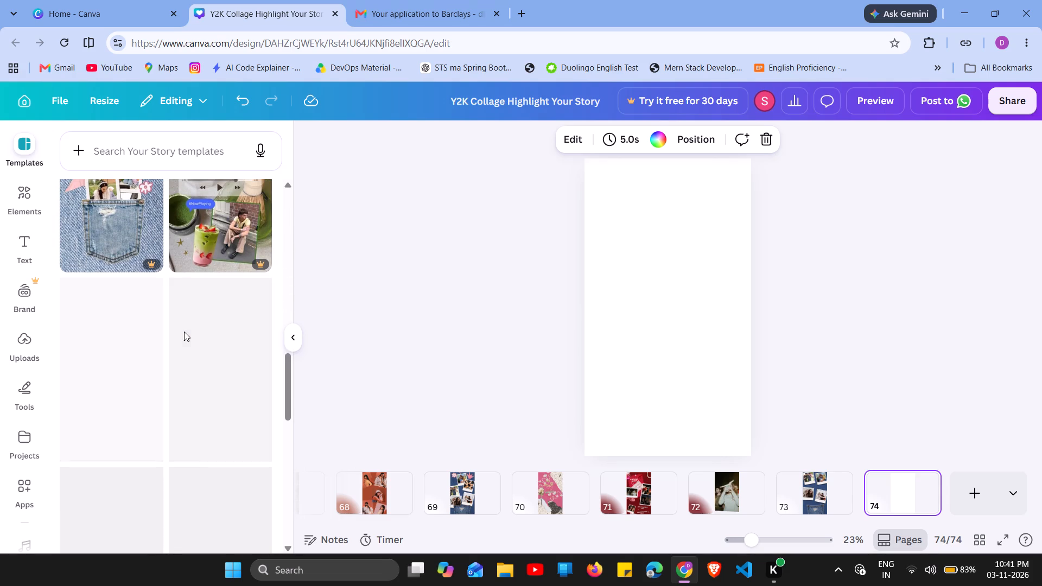
scroll(184, 334, "down", 1)
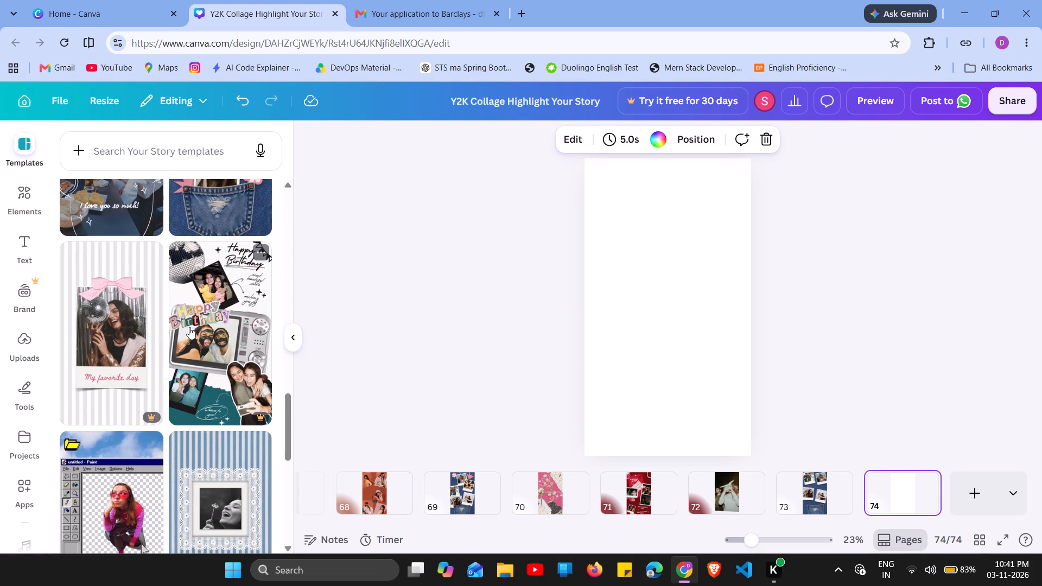
scroll(190, 327, "down", 2)
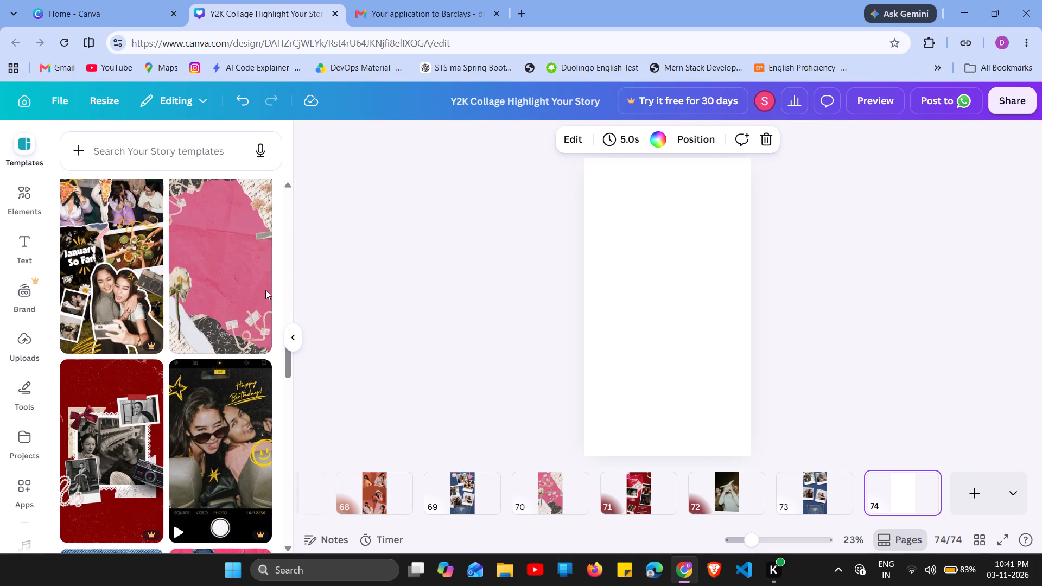
left_click(231, 297)
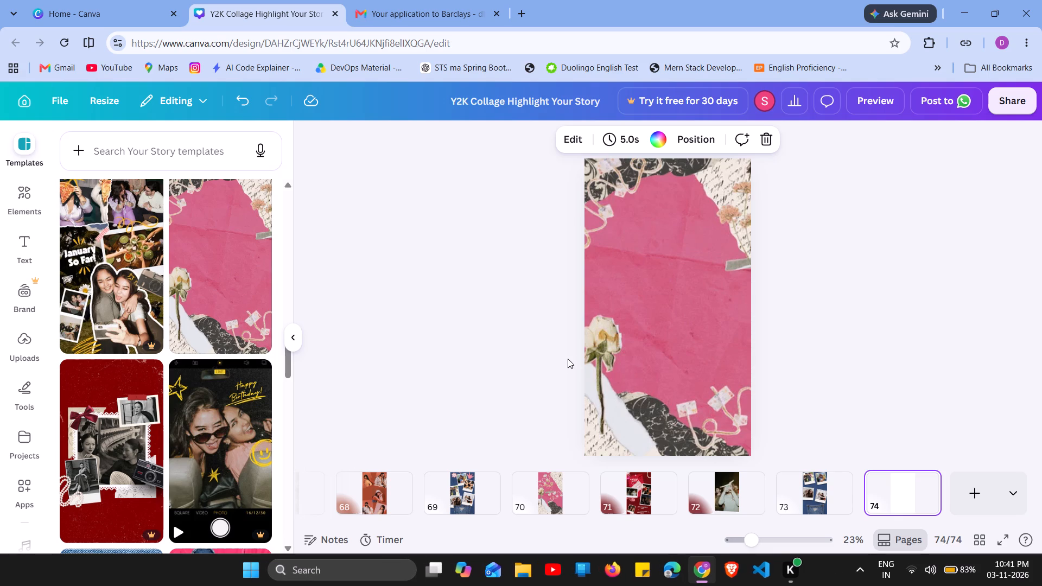
Raise the white rose and the lower-right string decoration slightly on the pink page.
left_click(601, 329)
left_click_drag(611, 397, 619, 348)
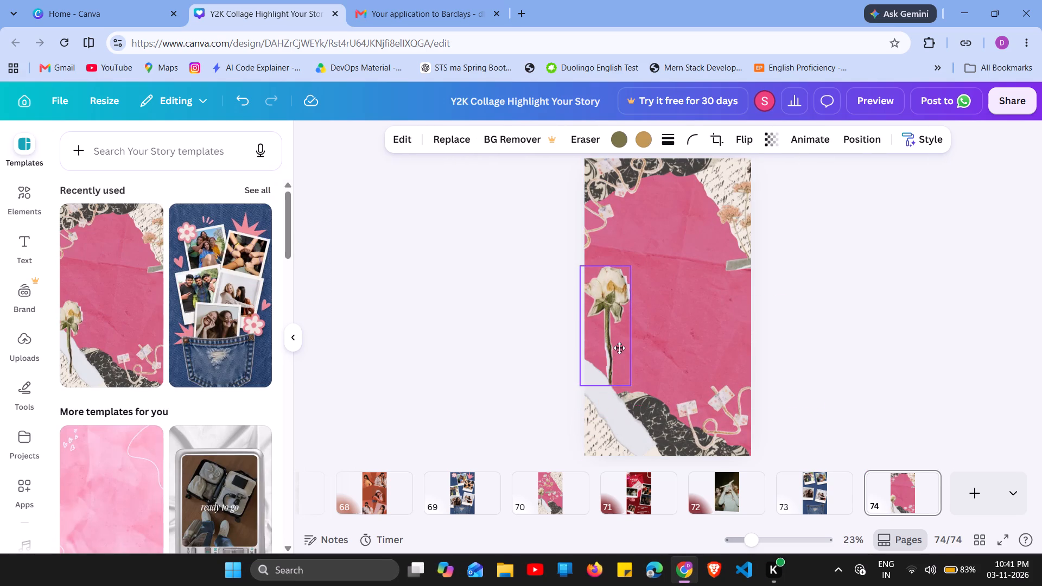
left_click_drag(619, 348, 607, 358)
left_click_drag(704, 411, 694, 356)
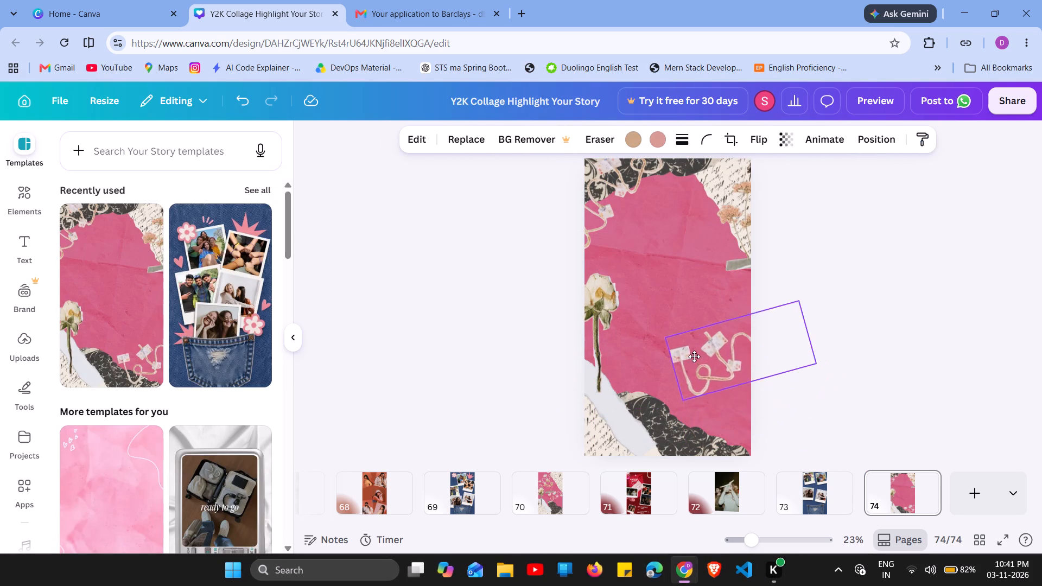
left_click_drag(694, 356, 690, 384)
Move the lower black floral paper up and left, and shift the pink paper background slightly.
left_click_drag(665, 434, 640, 394)
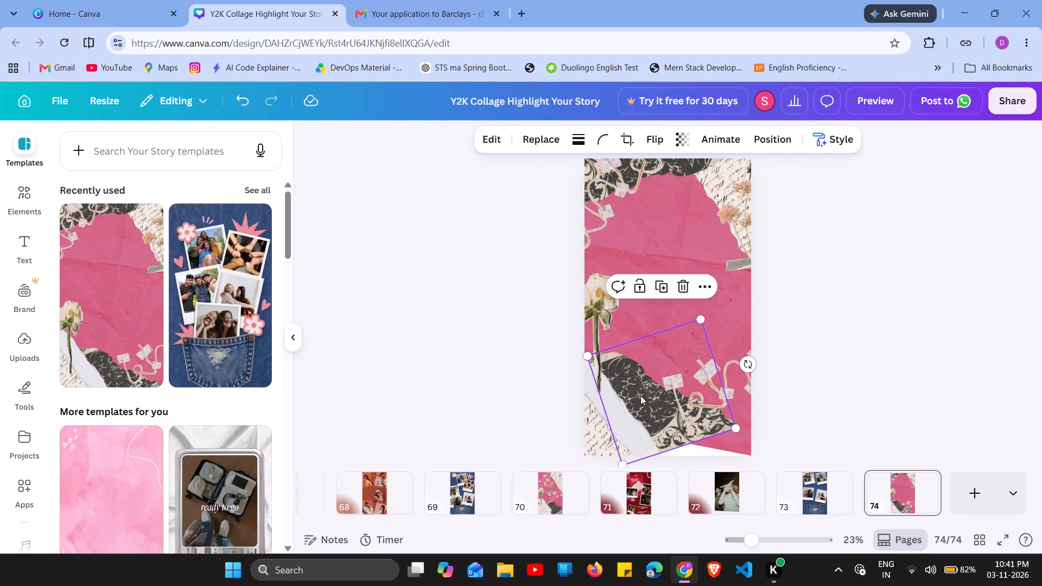
left_click_drag(717, 438, 716, 457)
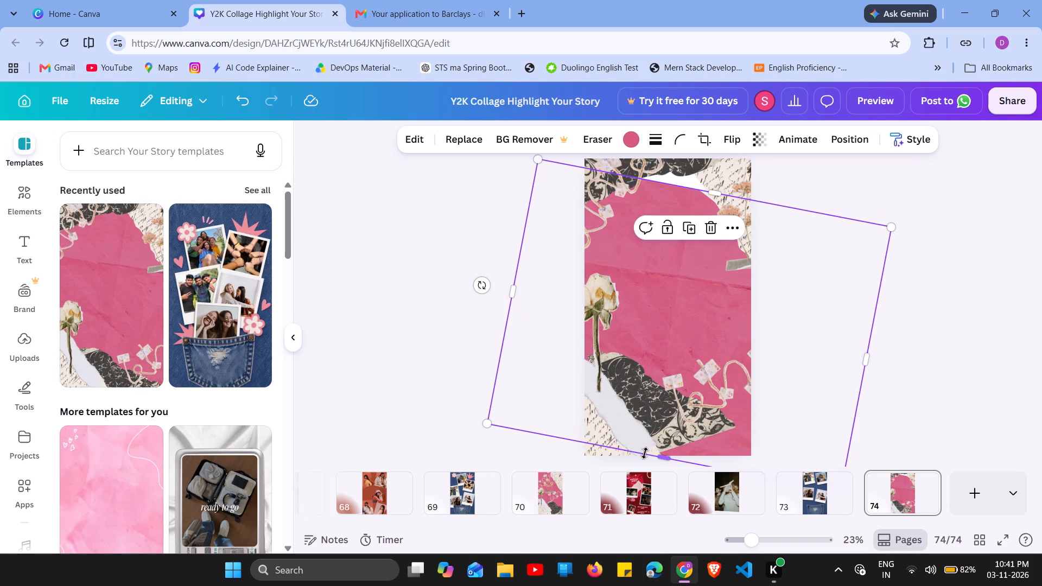
left_click_drag(595, 430, 599, 426)
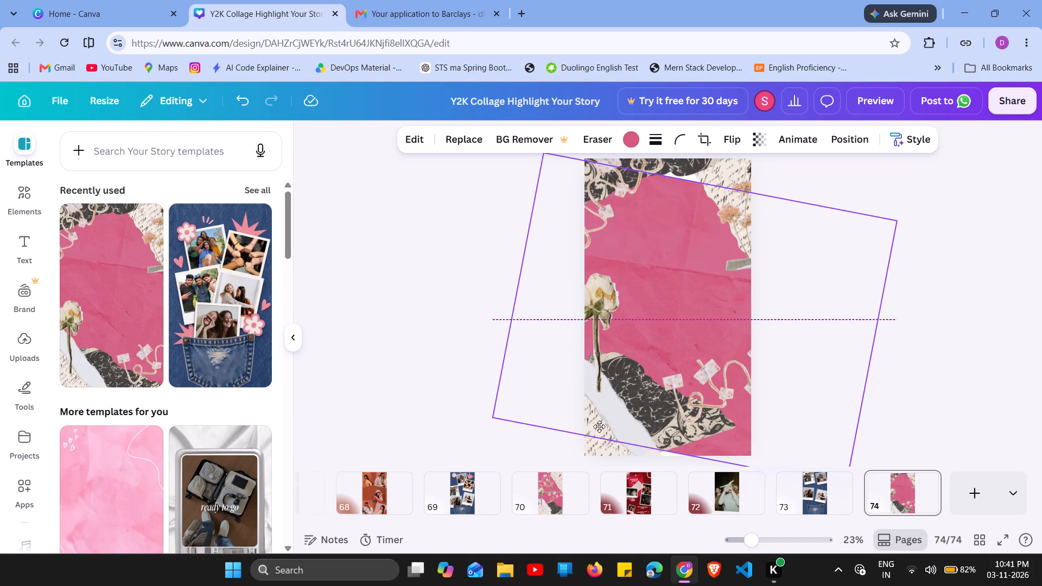
left_click_drag(599, 426, 599, 435)
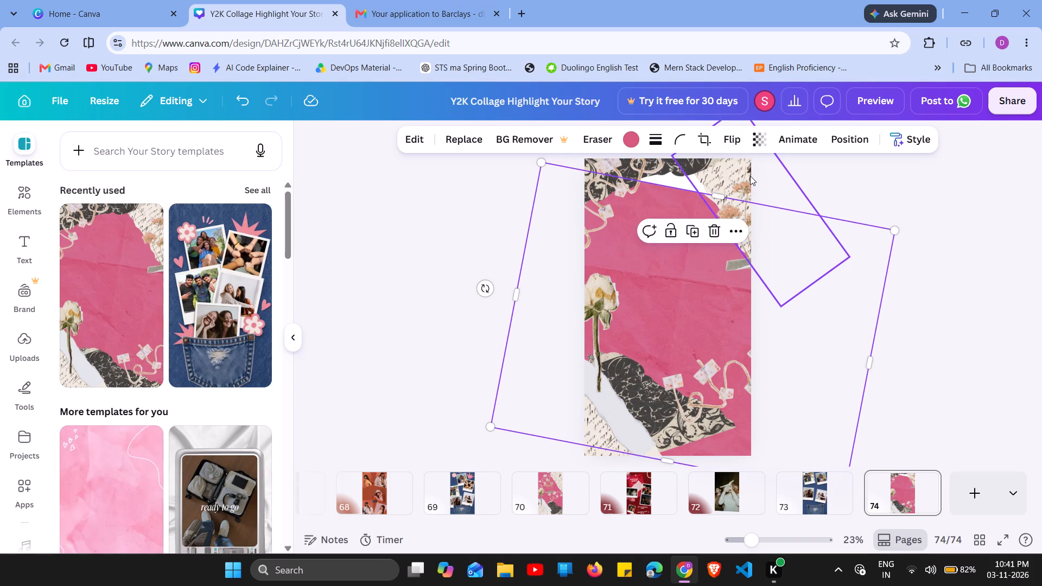
Shift the handwritten-letter paper in the upper-right corner to the left and move the dried flowers to the page's middle.
left_click_drag(722, 180, 716, 195)
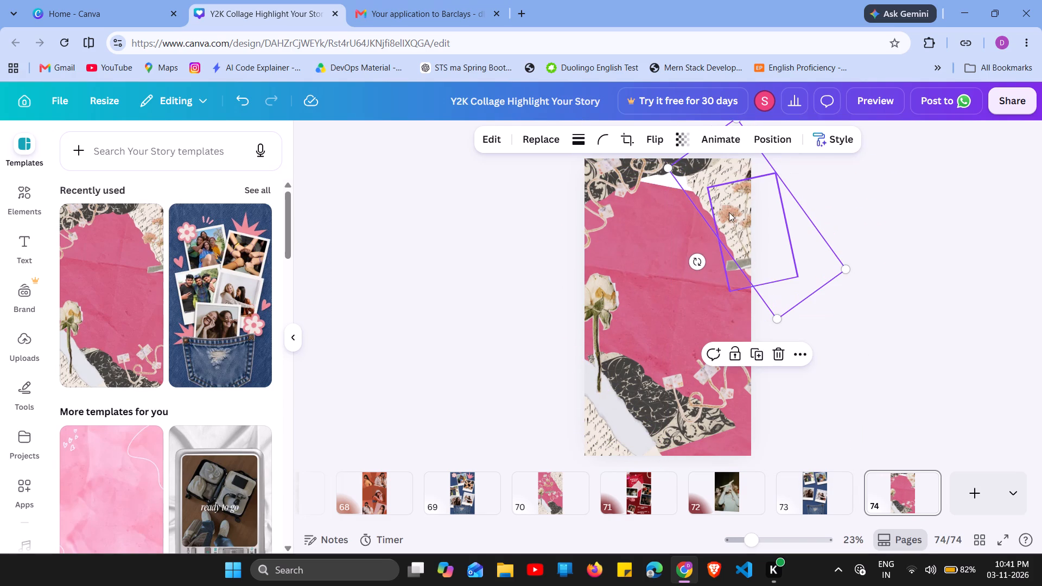
left_click_drag(732, 217, 707, 190)
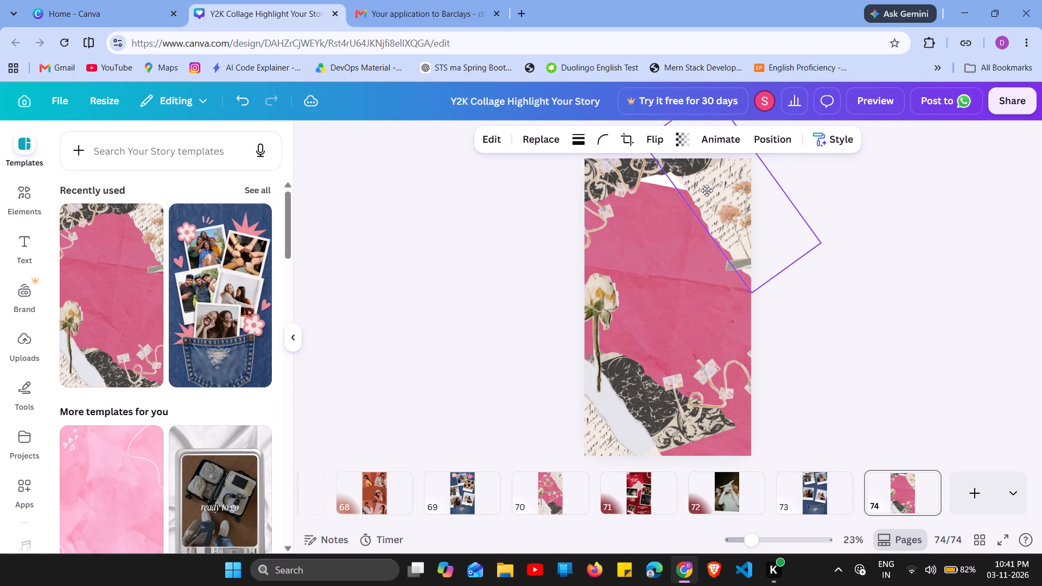
left_click_drag(707, 190, 689, 176)
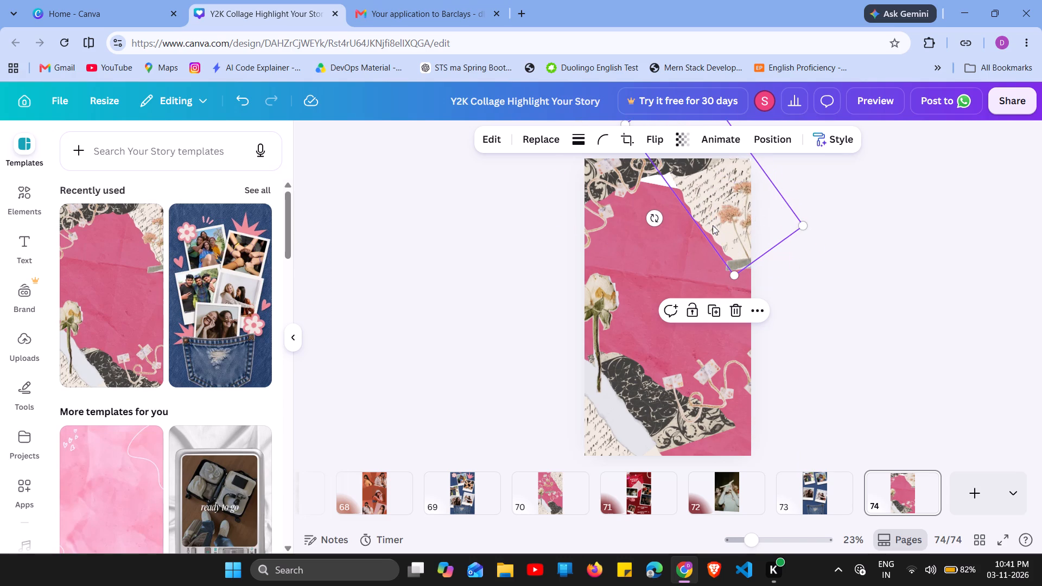
left_click_drag(727, 225, 728, 216)
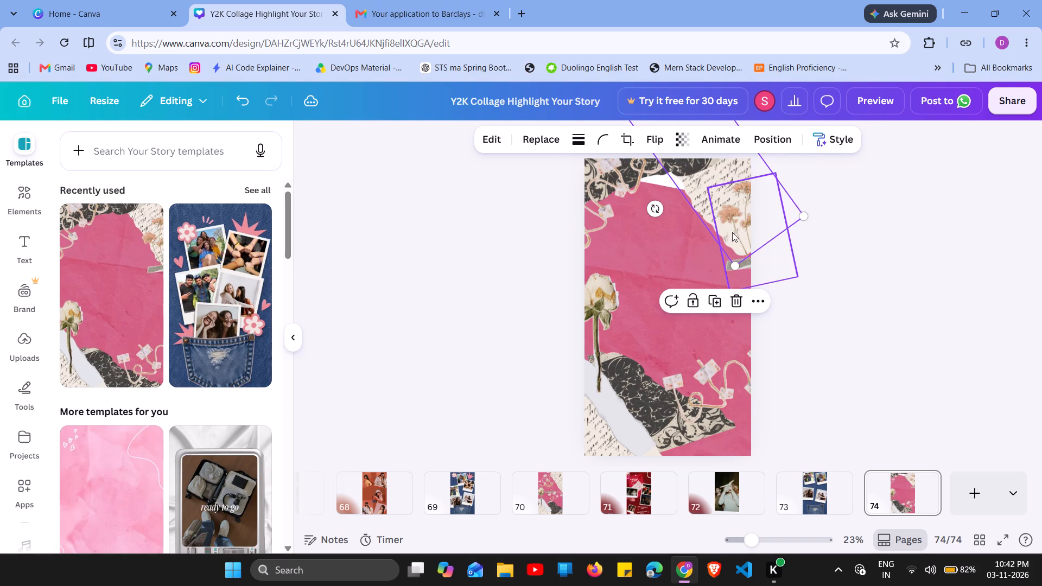
left_click(748, 266)
left_click_drag(737, 251, 666, 313)
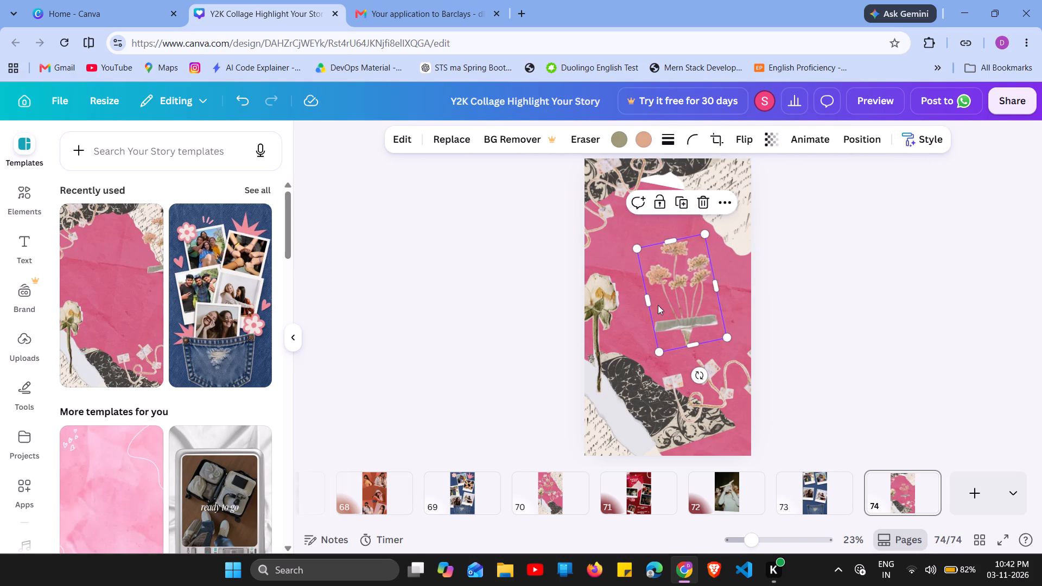
Nudge the upper string decoration and letter paper closer to the page's centre, and raise the lower string slightly.
left_click_drag(595, 208, 606, 227)
left_click_drag(740, 194, 732, 205)
left_click(732, 205)
left_click_drag(735, 199, 737, 193)
left_click(736, 347)
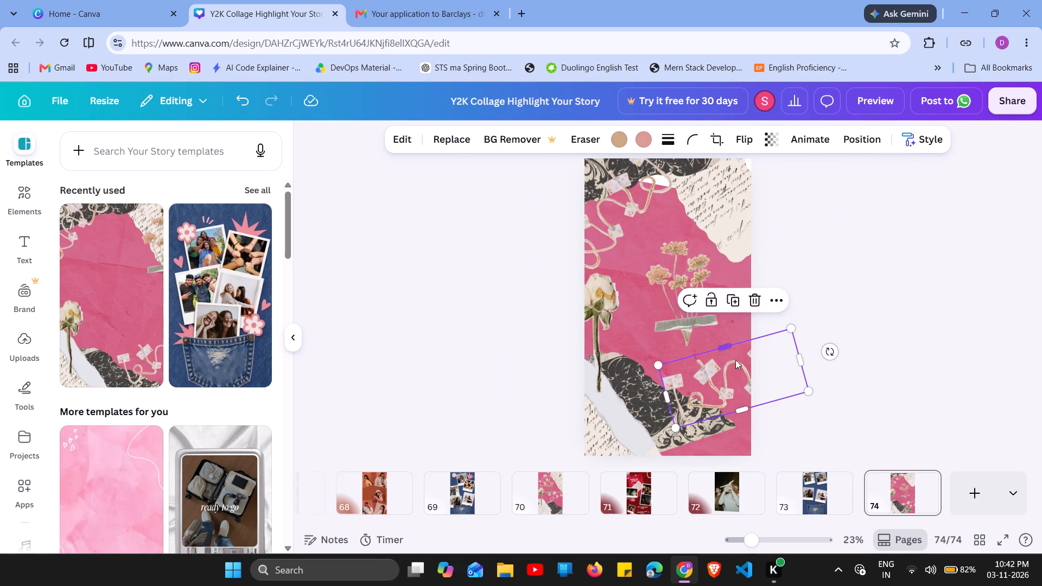
left_click_drag(732, 375, 733, 361)
left_click(732, 361)
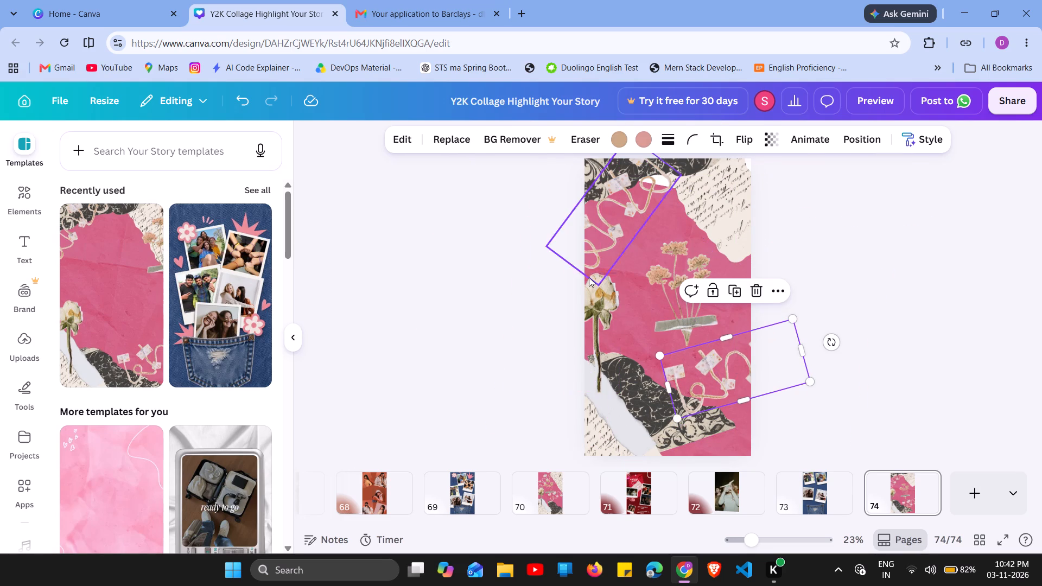
Nudge the white rose, upper string decoration and dried flowers slightly toward the page's right side.
left_click_drag(601, 284, 607, 288)
left_click_drag(628, 182, 635, 200)
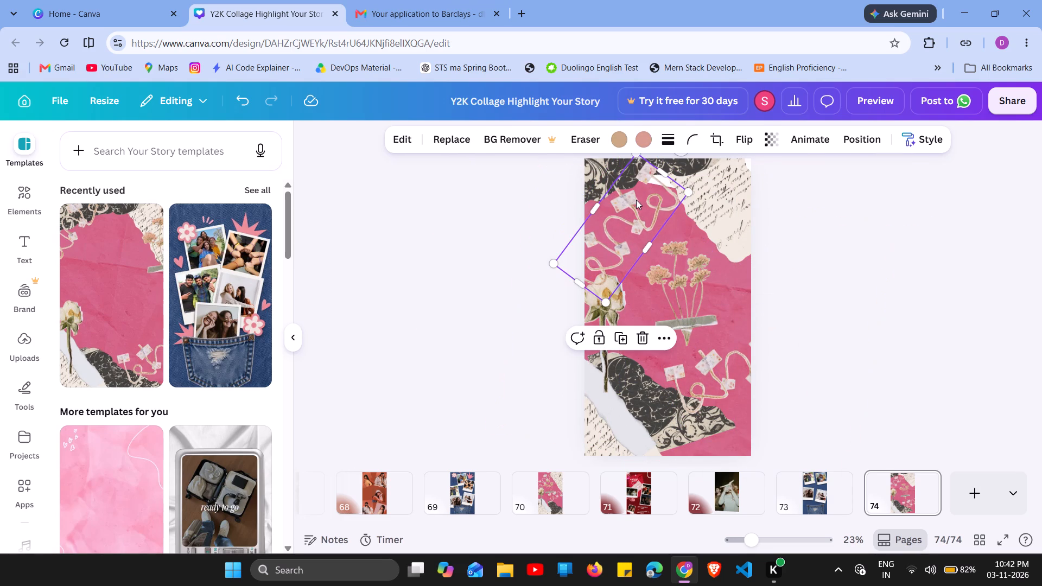
left_click_drag(697, 276, 702, 277)
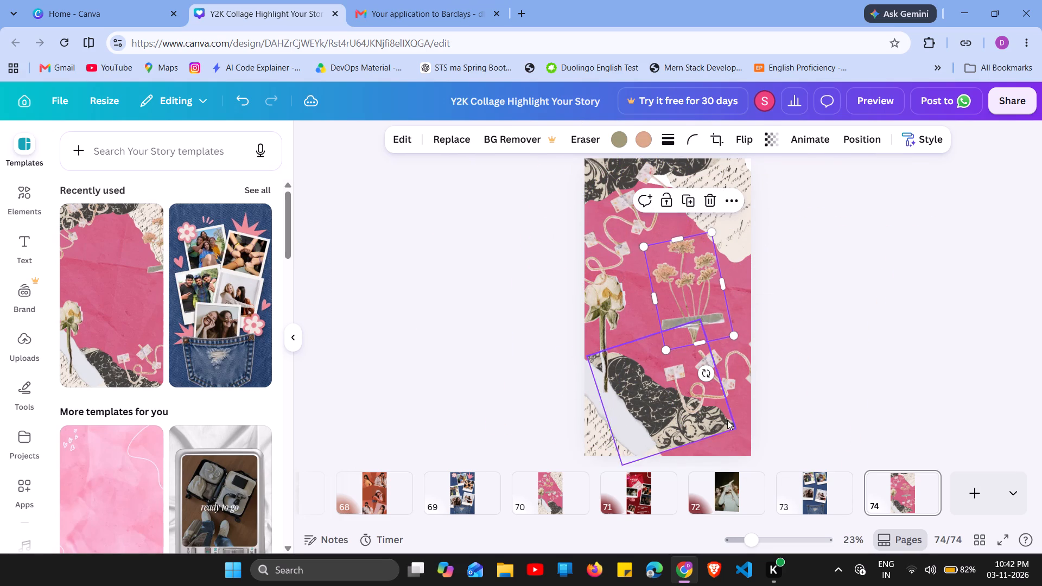
Raise the lower black floral paper and delete the torn white paper strip beside it.
left_click(705, 424)
left_click_drag(623, 431, 629, 418)
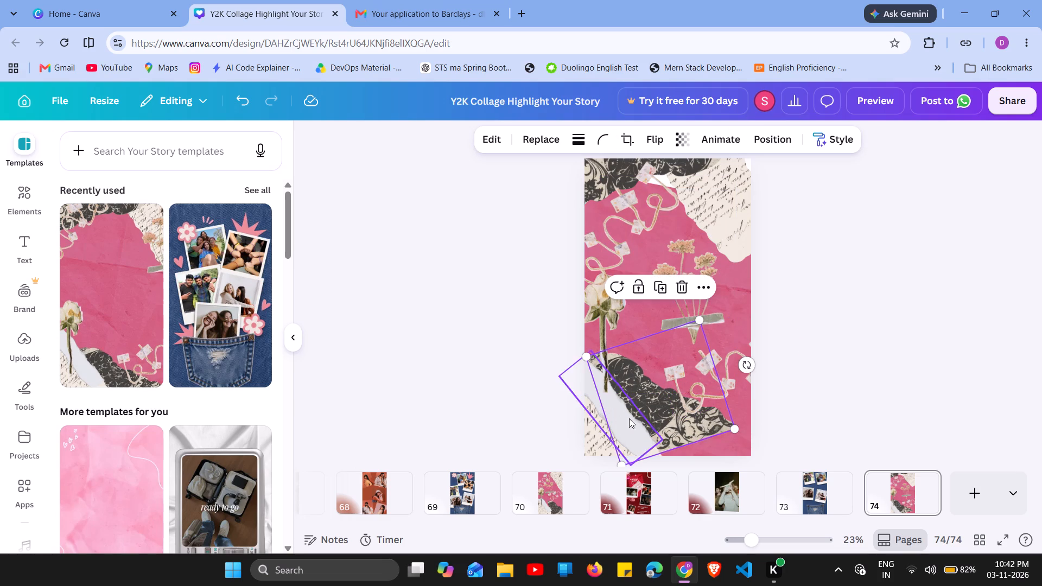
left_click_drag(629, 418, 630, 416)
left_click_drag(619, 419, 626, 409)
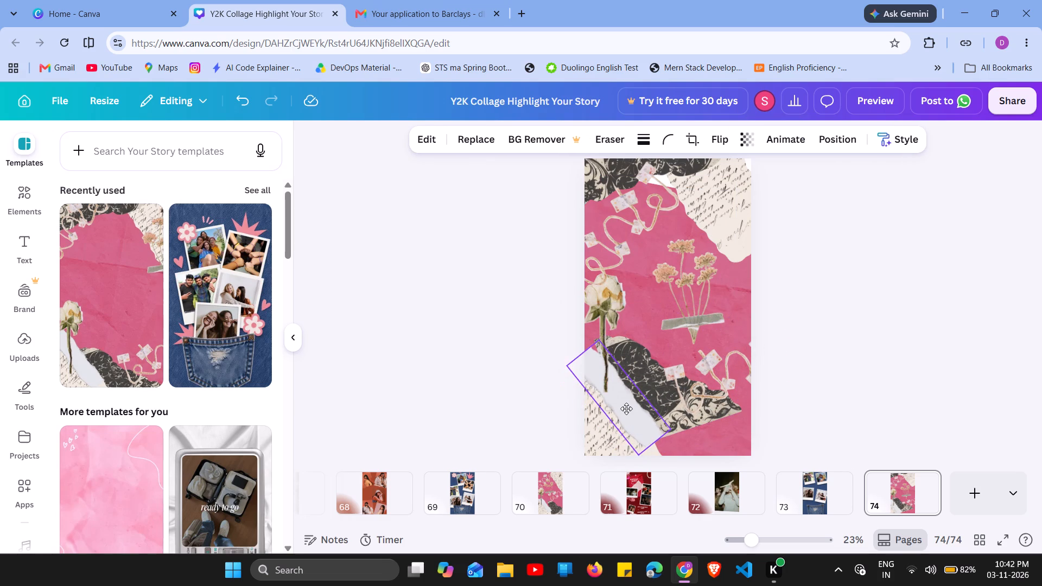
left_click_drag(626, 409, 623, 429)
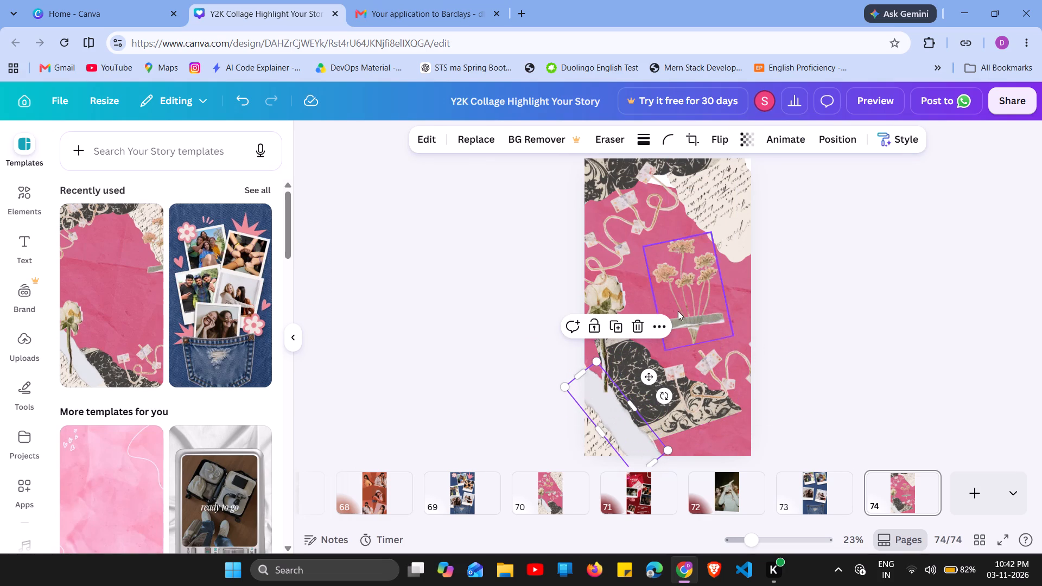
left_click(636, 325)
Move the upper black floral paper down and right to fill the white gap near the page's top edge.
left_click(641, 378)
left_click_drag(720, 282, 721, 281)
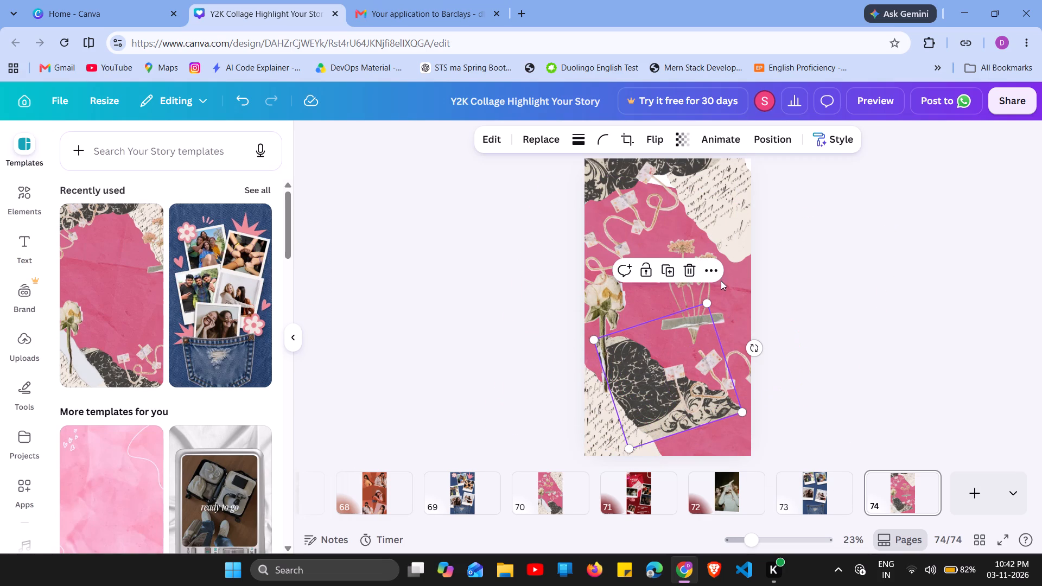
left_click_drag(721, 281, 721, 289)
left_click_drag(689, 259, 691, 251)
left_click_drag(692, 231, 691, 258)
left_click_drag(695, 289, 703, 279)
left_click_drag(715, 224, 724, 229)
Reposition the dried flowers just above the page's centre and shift the upper string decoration slightly right.
left_click(732, 264)
left_click_drag(720, 322, 720, 293)
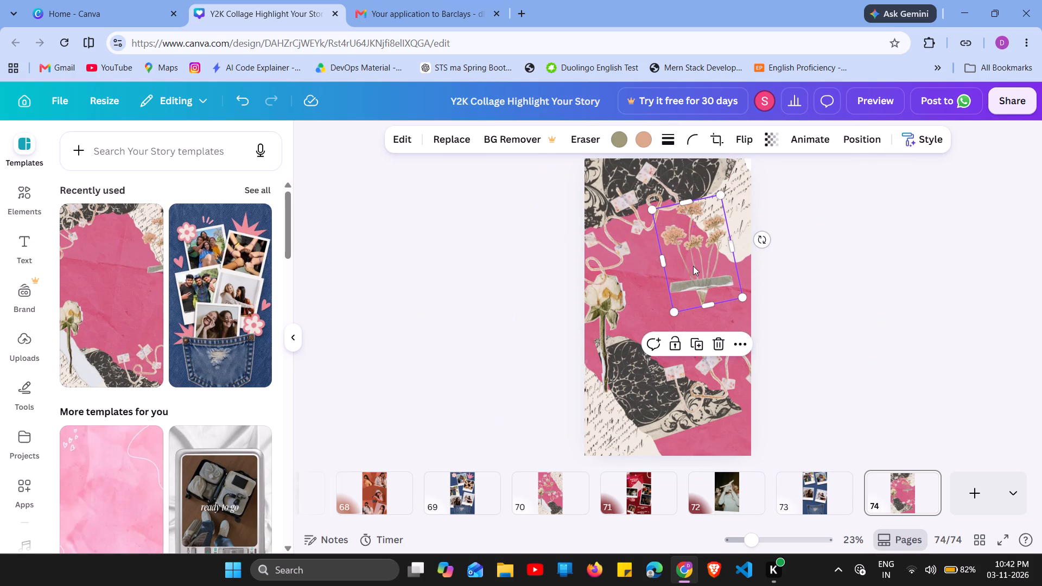
left_click_drag(692, 235, 672, 251)
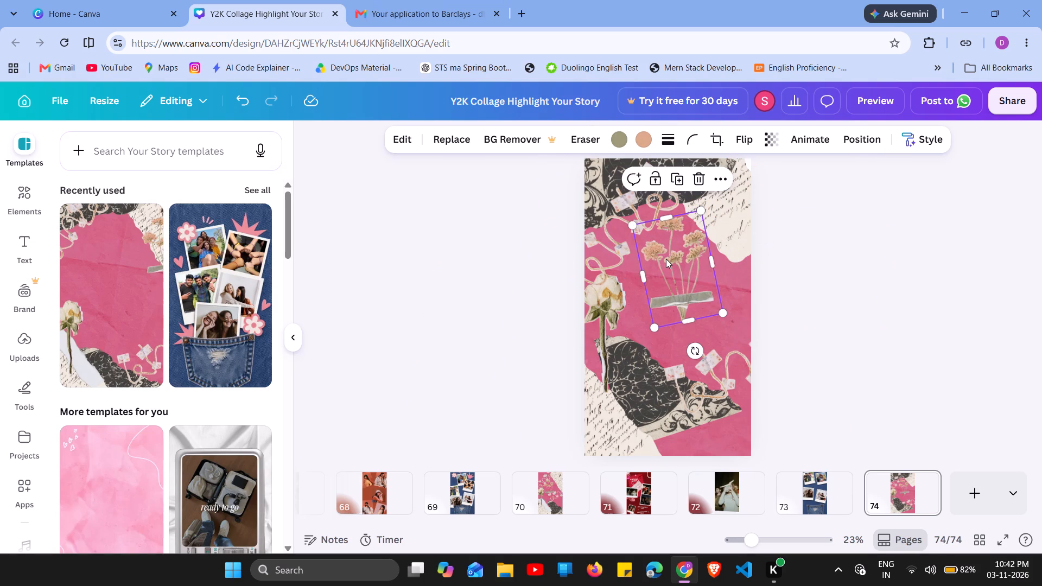
left_click_drag(672, 247, 676, 265)
left_click_drag(606, 295, 617, 297)
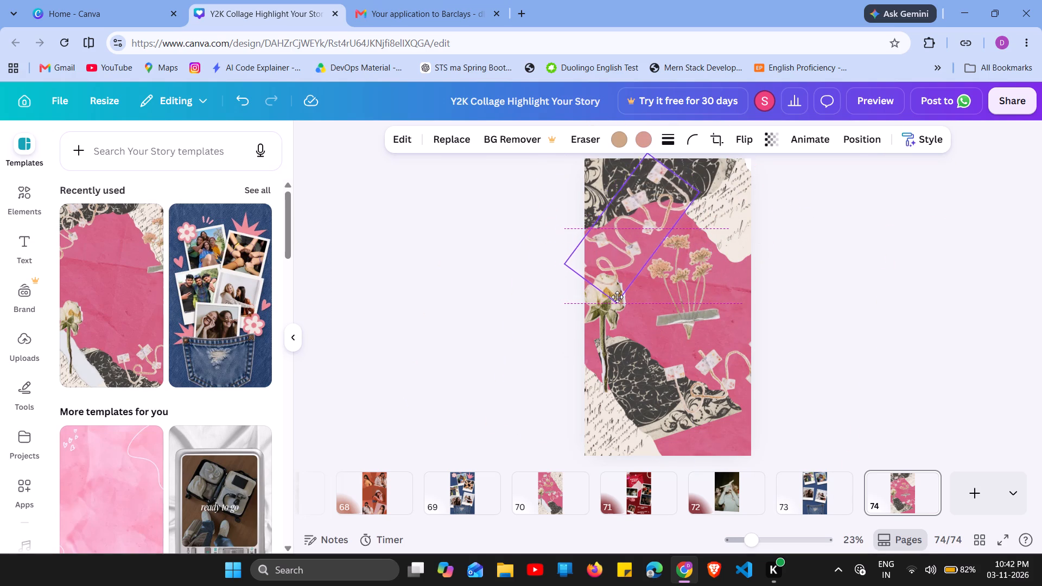
left_click_drag(617, 297, 618, 297)
left_click_drag(615, 296, 595, 270)
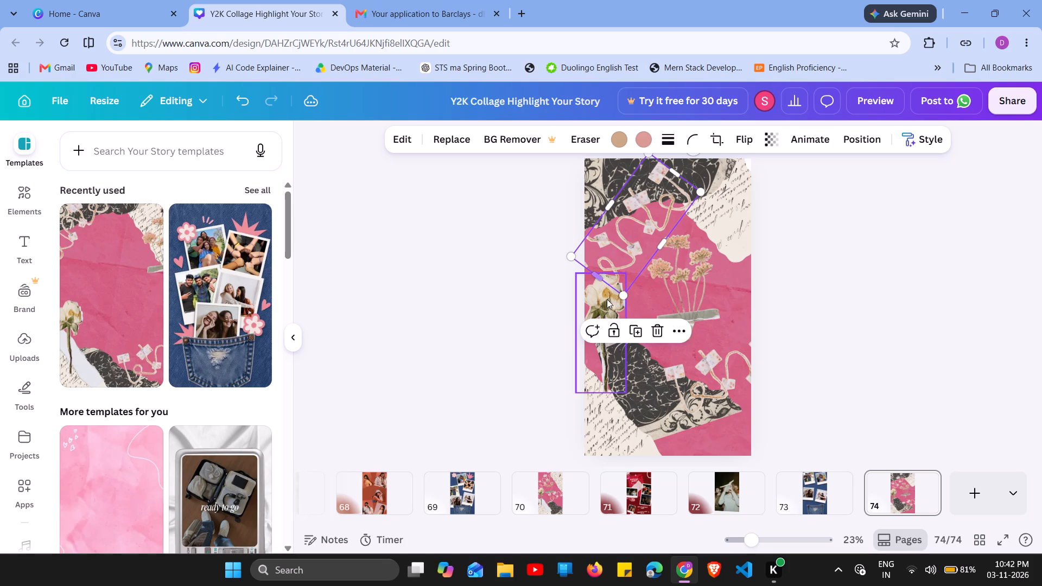
Move the white rose slightly down along the page's left edge.
left_click_drag(607, 302, 608, 311)
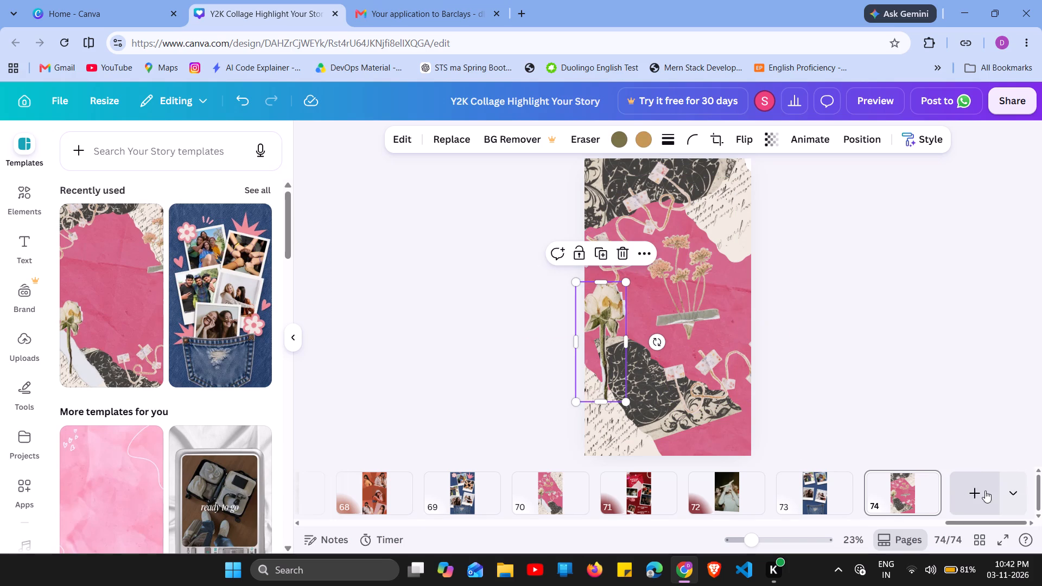
Add a new page and apply the denim pocket photo collage template to it.
left_click(985, 491)
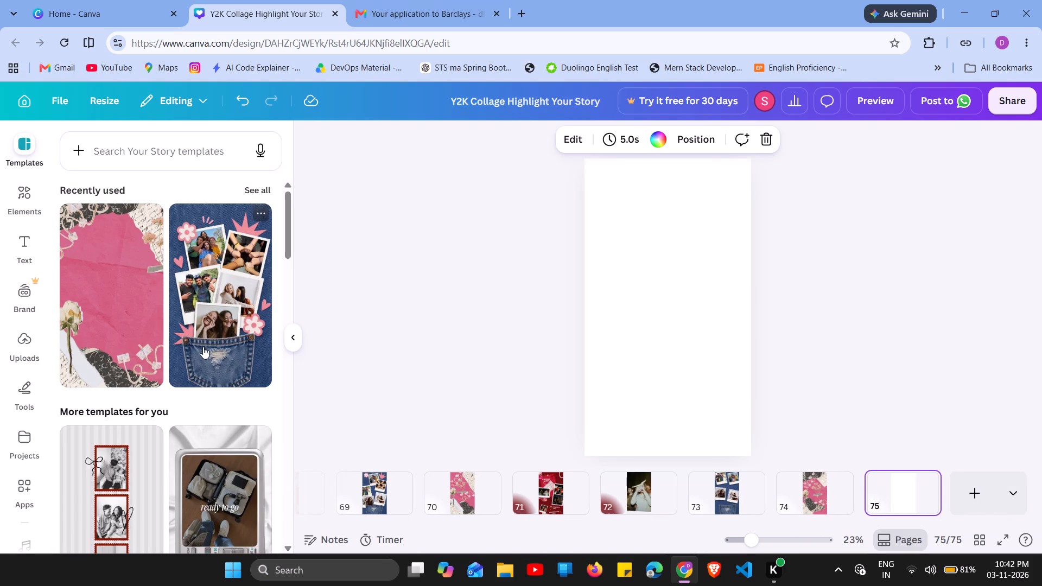
left_click(254, 289)
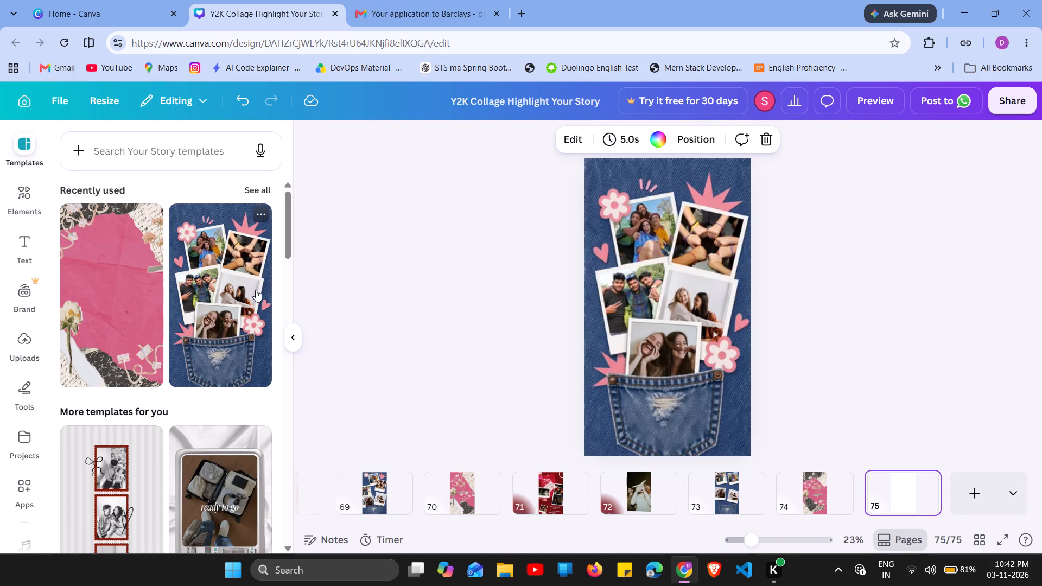
Nudge the lower-left pink starburst outward and delete the pink flower beside the bottom photo.
left_click(724, 356)
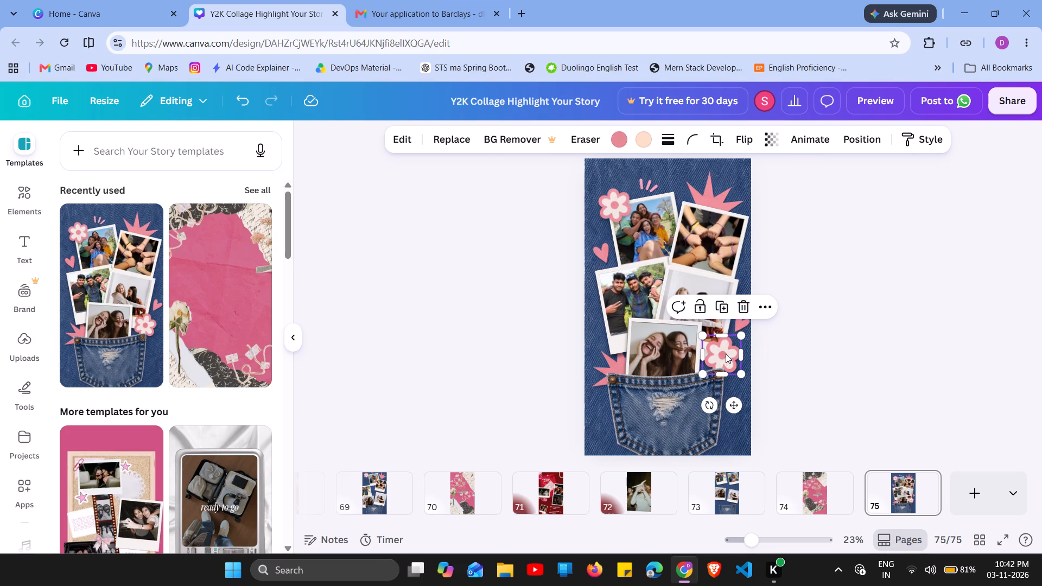
left_click_drag(601, 371, 594, 376)
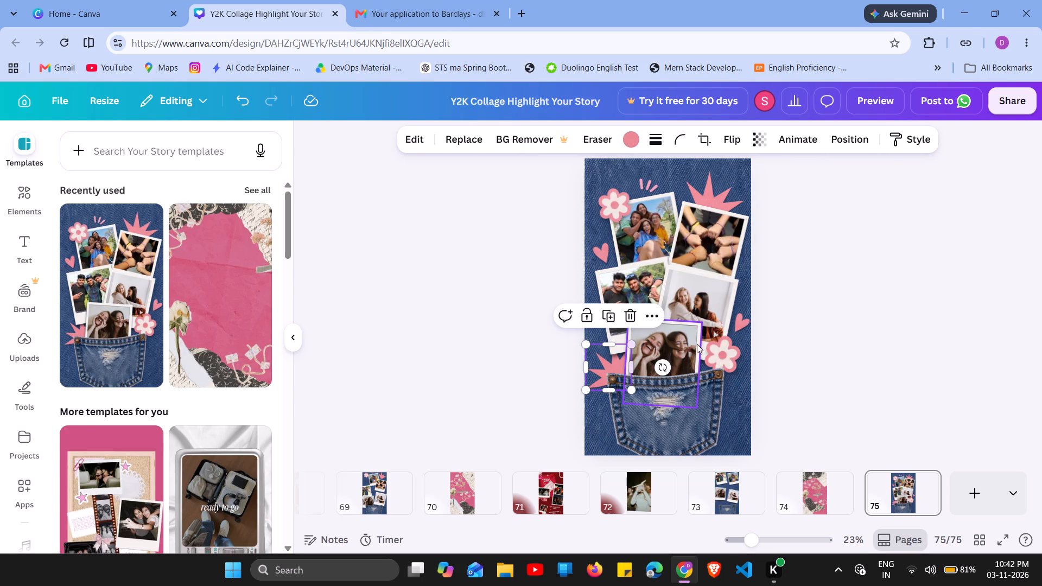
left_click_drag(737, 345, 746, 357)
left_click(749, 312)
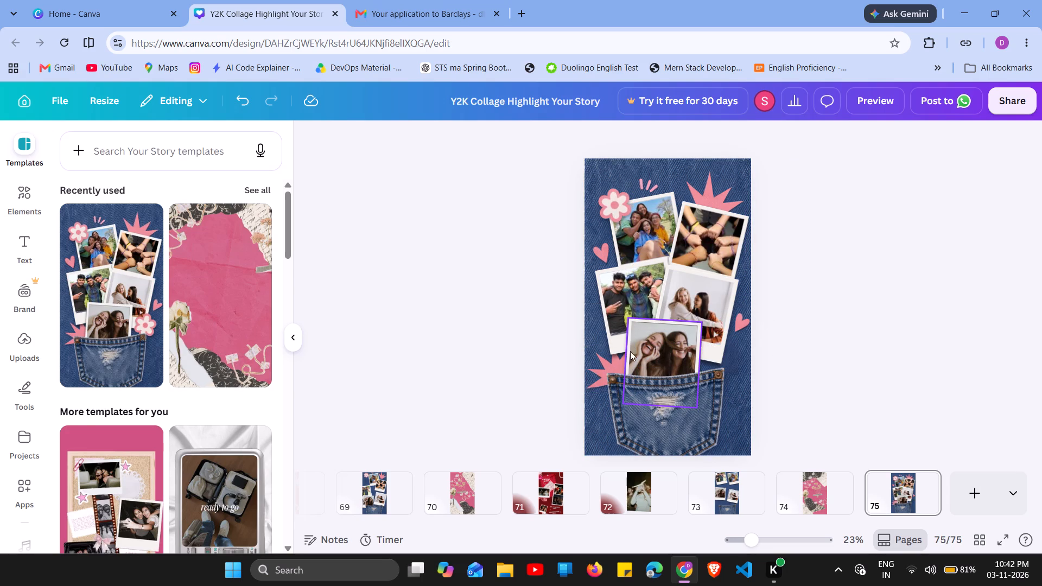
Shift the denim pocket slightly left and down.
left_click(670, 430)
left_click_drag(668, 429, 657, 432)
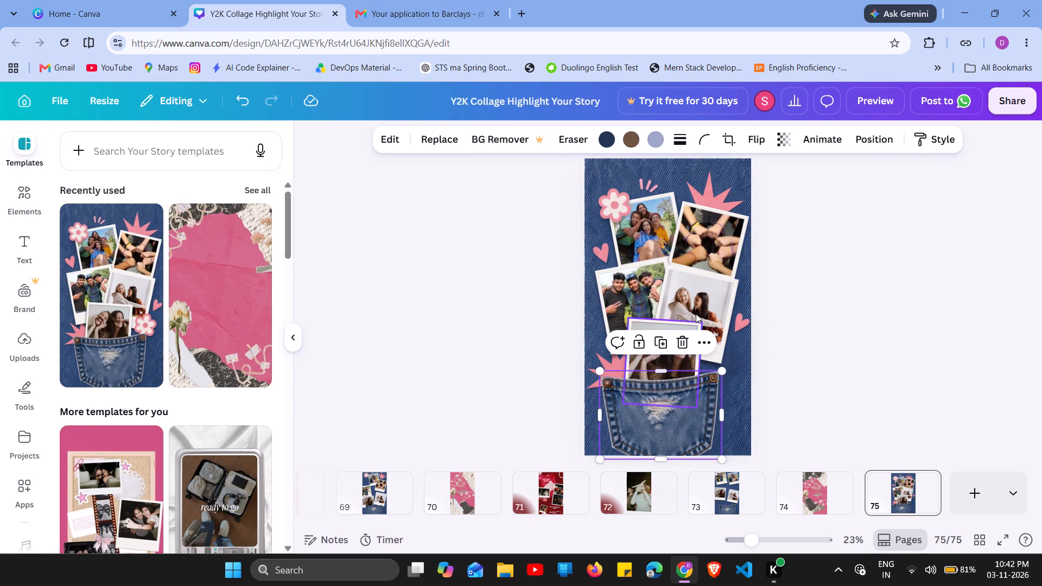
Move the pink flower, the accent lines and the upper starburst up along the page's top edge, with the flower and starburst in the corners.
left_click_drag(605, 199, 601, 181)
left_click(591, 162)
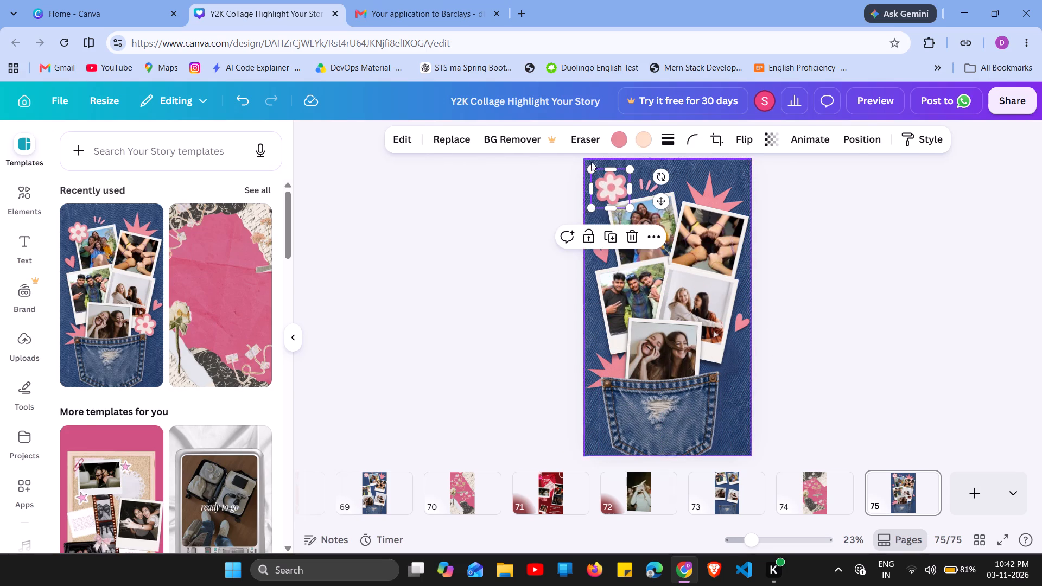
left_click(608, 190)
left_click_drag(609, 188, 599, 176)
left_click(645, 184)
left_click(643, 177)
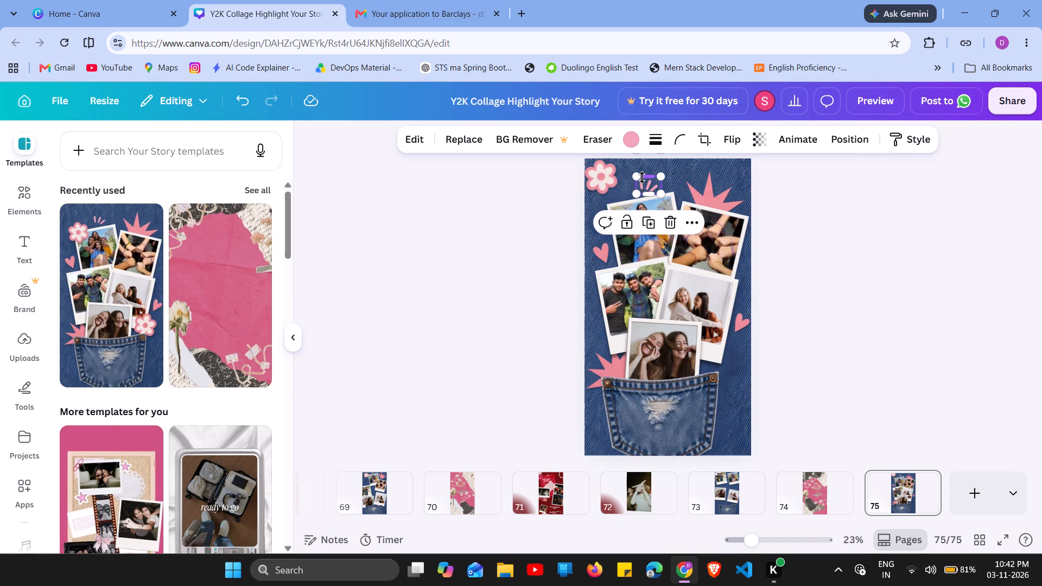
left_click_drag(644, 187, 648, 167)
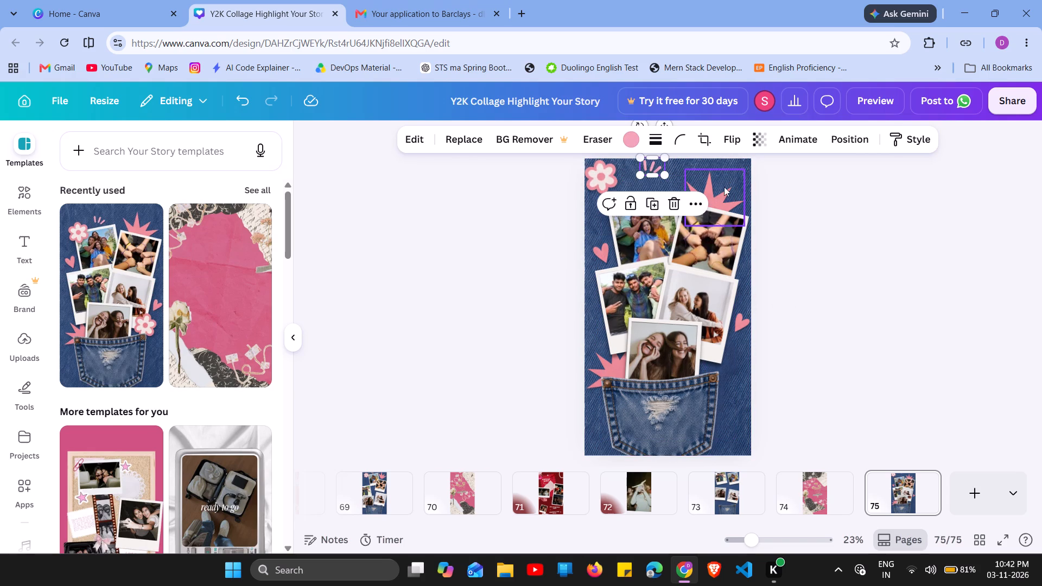
left_click_drag(717, 198, 726, 180)
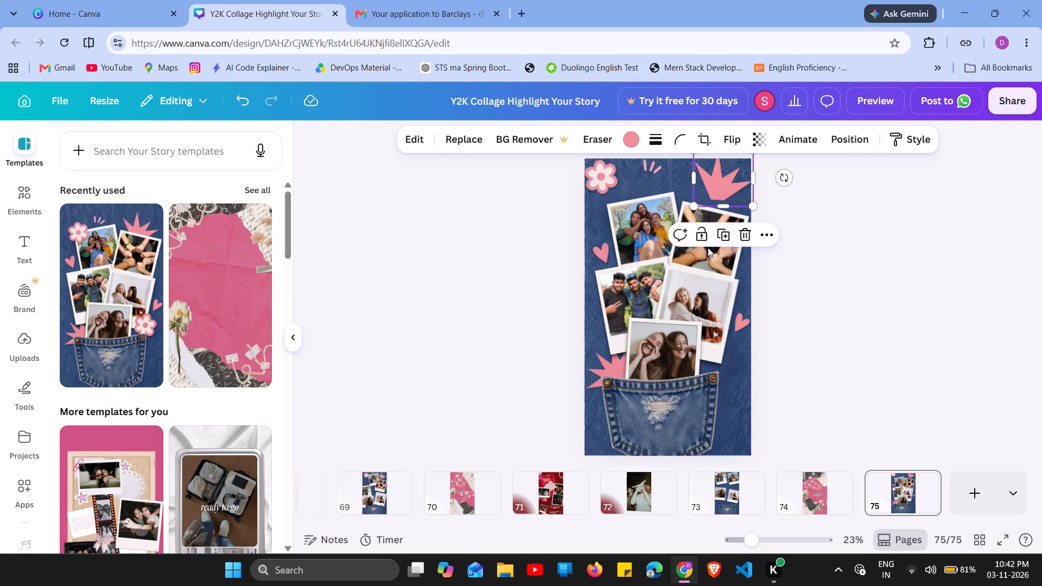
left_click_drag(703, 234, 703, 227)
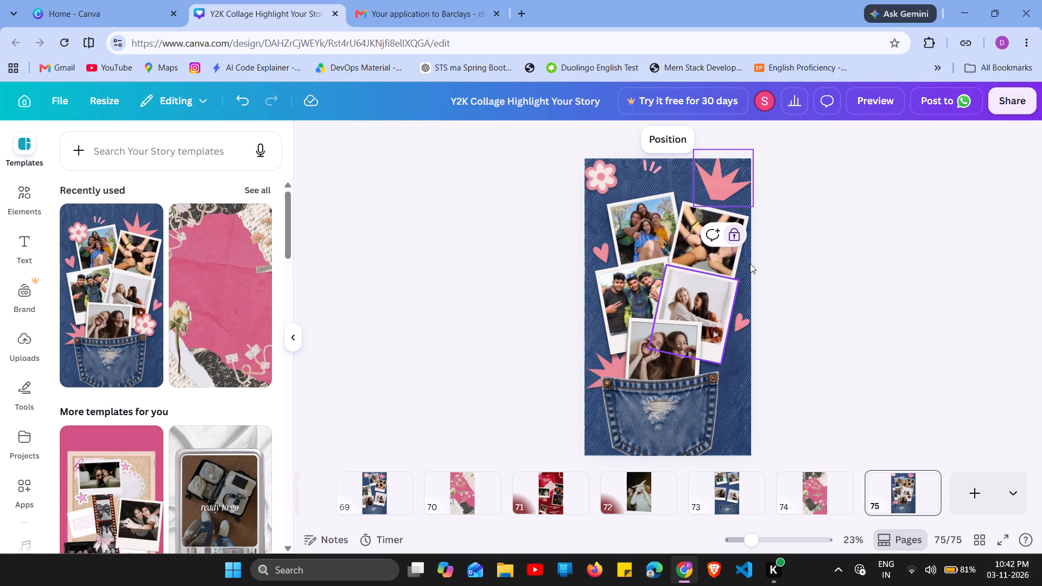
left_click(734, 230)
Move the right-hand pink heart down below the photos and raise the left-hand heart beside the top-left photo.
left_click_drag(741, 321, 744, 326)
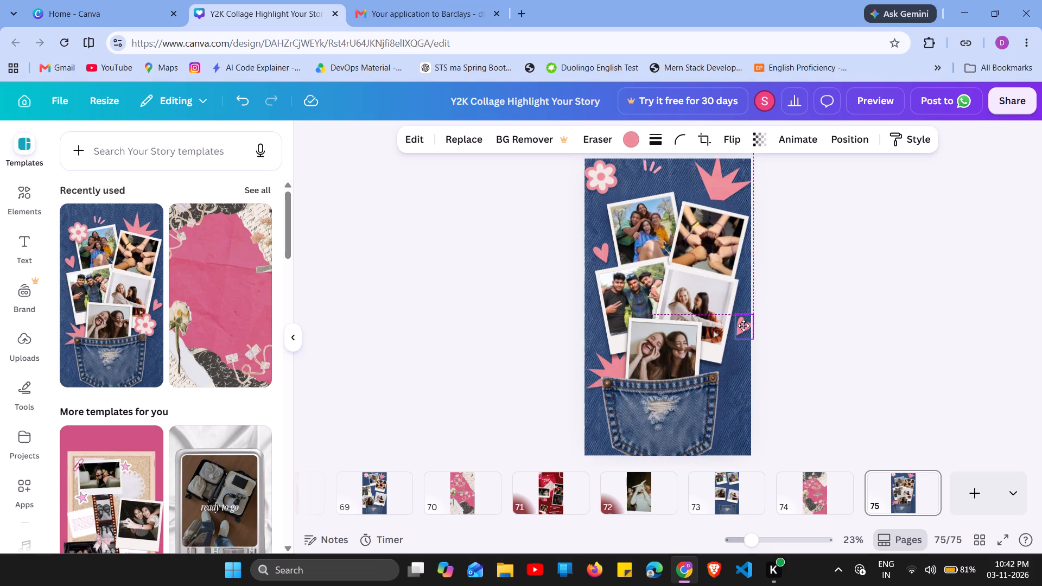
left_click_drag(744, 326, 739, 361)
left_click(730, 434)
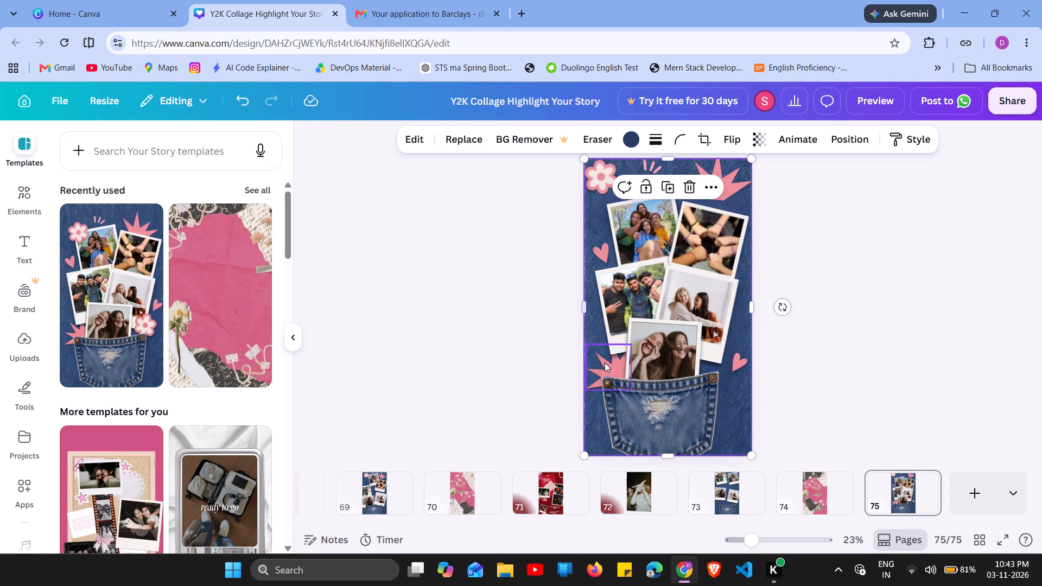
left_click_drag(605, 253, 605, 230)
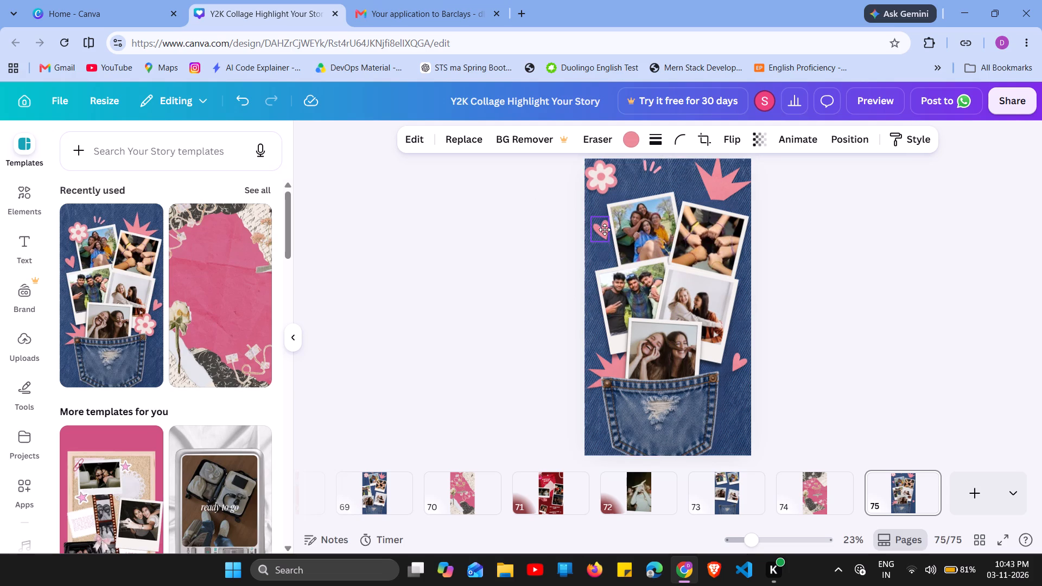
left_click_drag(605, 230, 600, 228)
Spread the photos outward: top-left photo up and left, top-right photo up, and middle-left photo slightly left.
left_click_drag(643, 222, 646, 206)
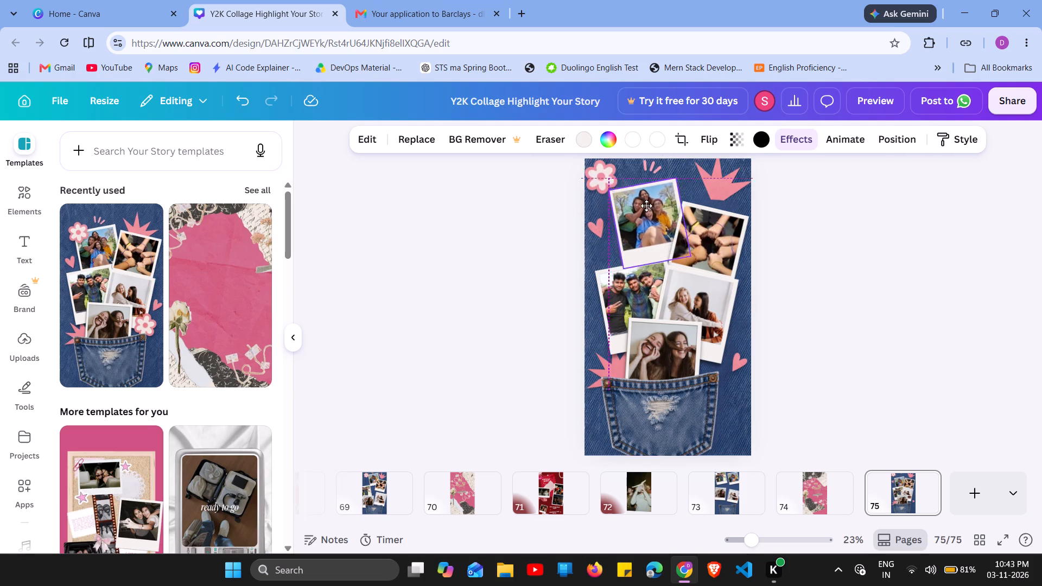
left_click_drag(646, 206, 630, 211)
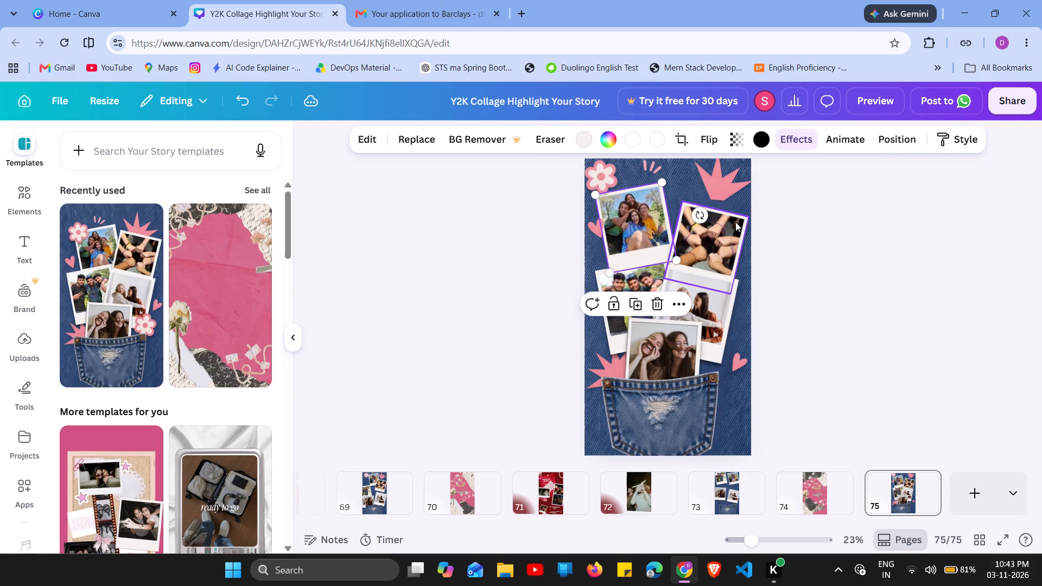
left_click_drag(716, 236, 719, 214)
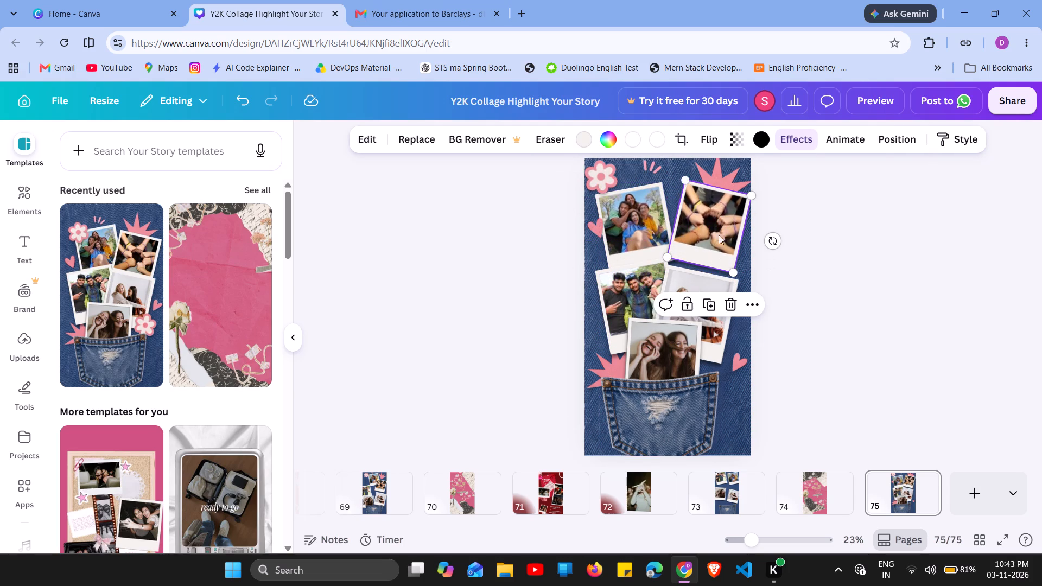
left_click_drag(628, 303, 627, 303)
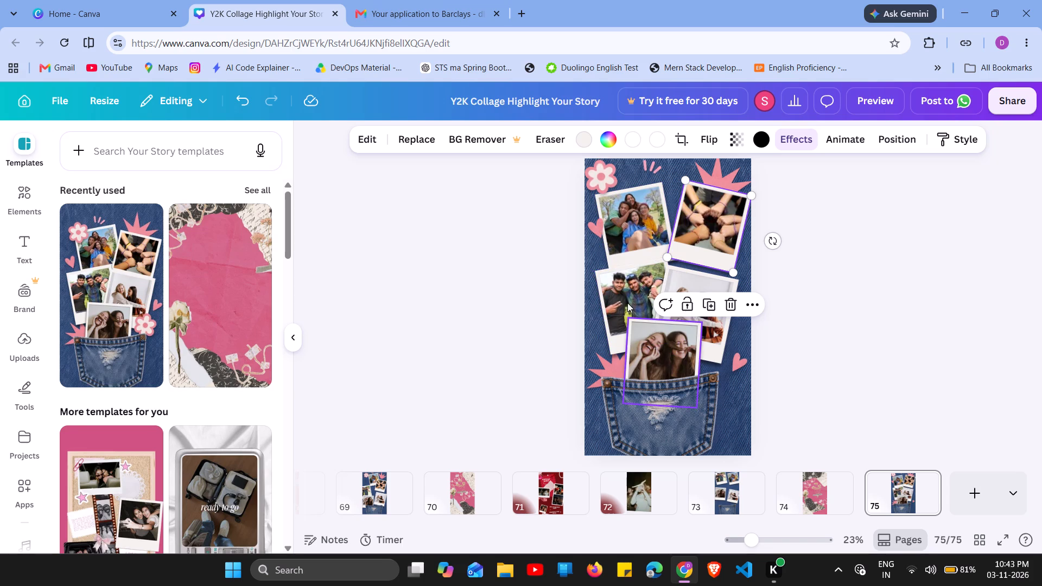
left_click_drag(627, 303, 622, 305)
Nudge the lower-left pink starburst slightly right and down.
left_click(606, 366)
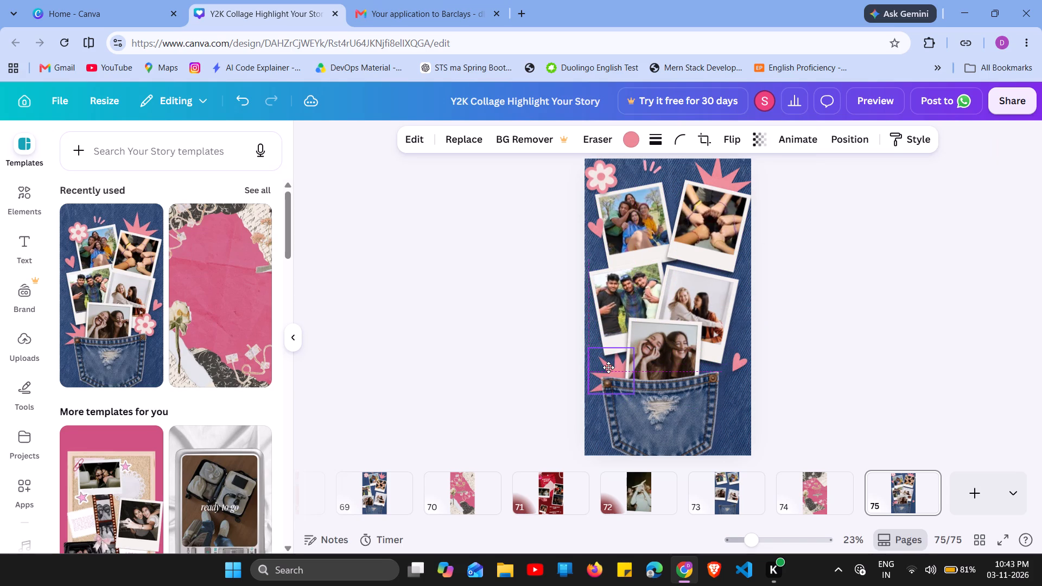
Shift the denim background slightly down and right.
left_click(715, 416)
left_click(748, 398)
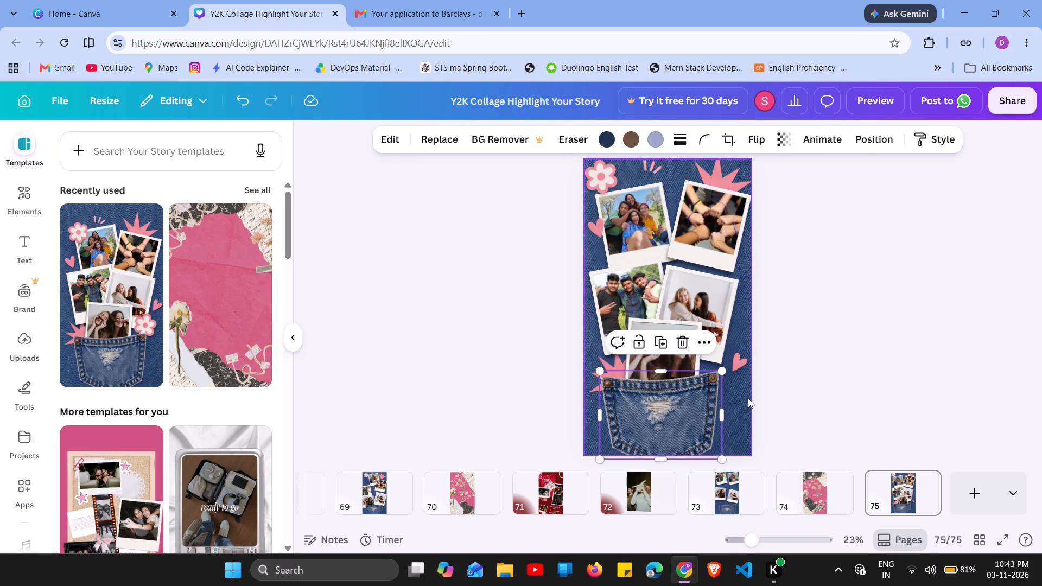
left_click_drag(693, 406, 702, 421)
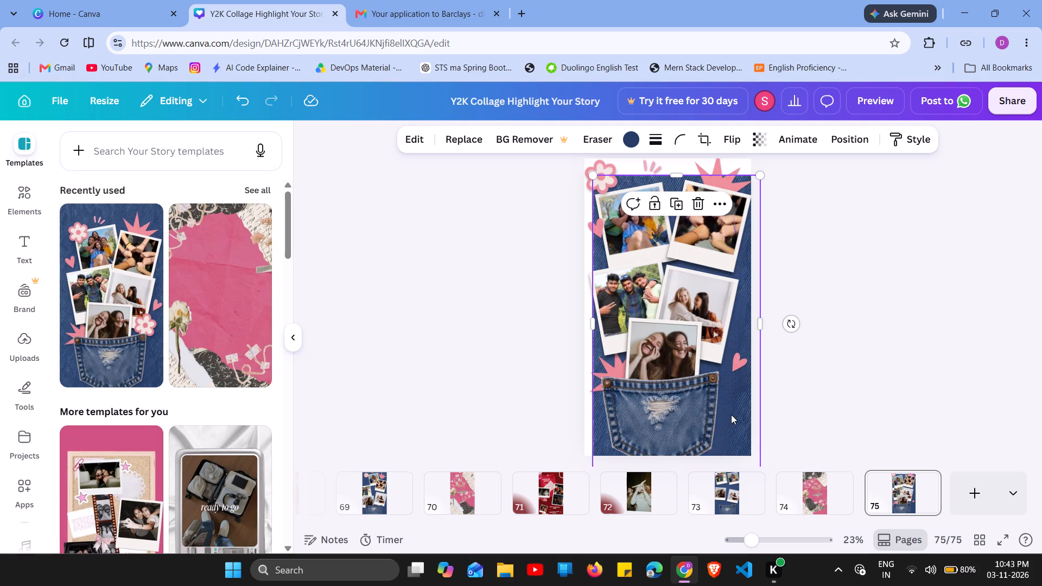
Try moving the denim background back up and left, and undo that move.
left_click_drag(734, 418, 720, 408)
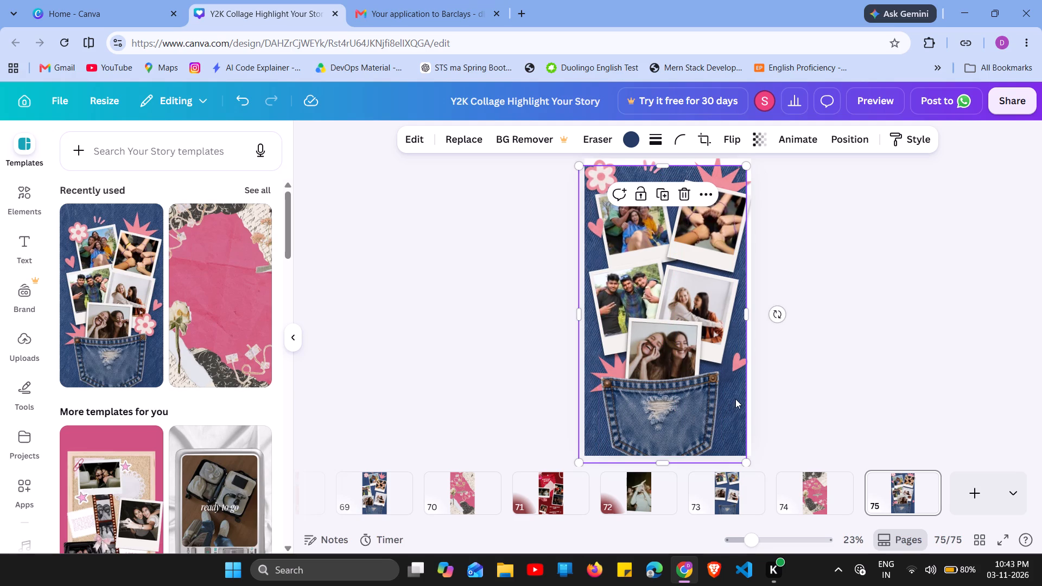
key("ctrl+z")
Lower the denim pocket so it runs off the page's bottom edge, and nudge the denim background slightly up.
left_click_drag(663, 420, 671, 423)
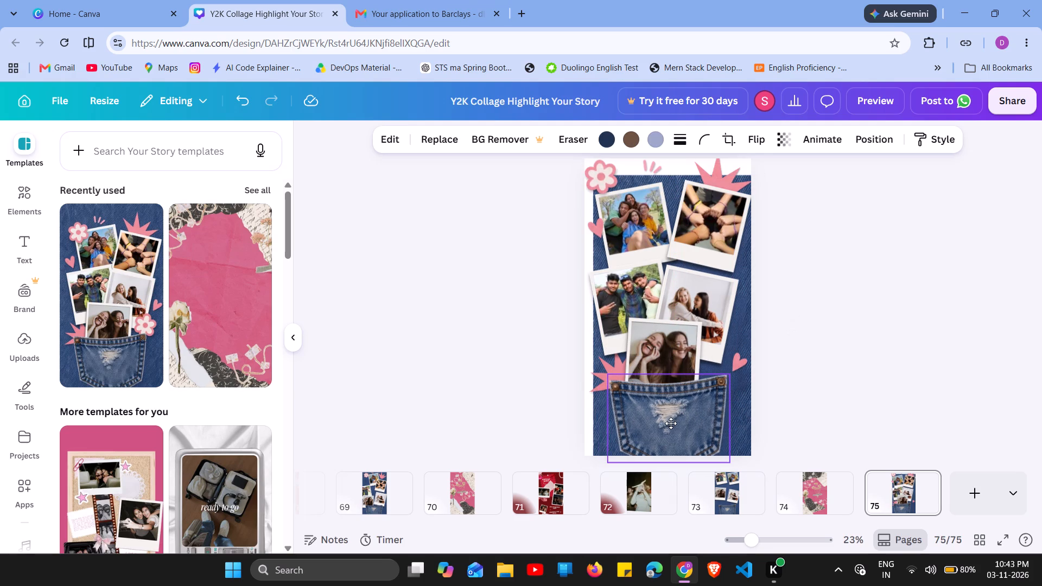
left_click_drag(671, 423, 674, 430)
left_click_drag(674, 430, 678, 416)
left_click_drag(685, 409, 687, 410)
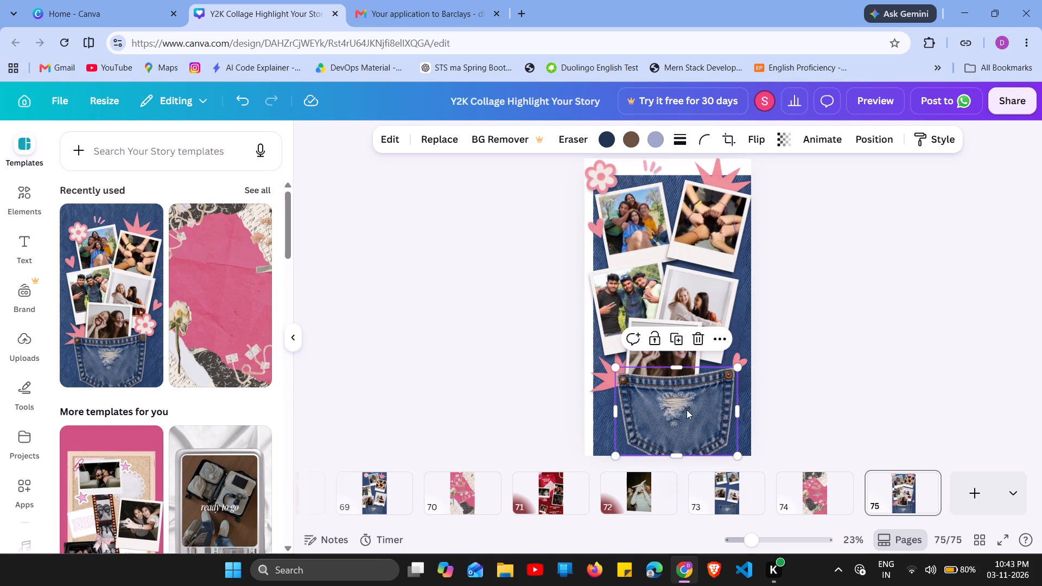
left_click_drag(687, 410, 676, 443)
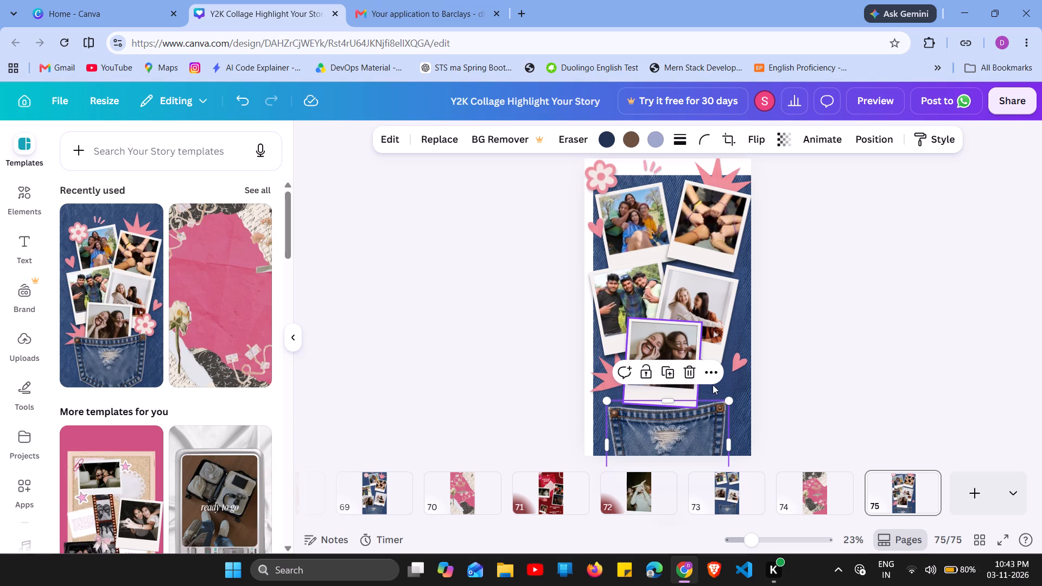
left_click_drag(746, 388, 747, 384)
Move the bottom photo slightly right and down, and place the middle-right photo higher and further right.
left_click_drag(702, 308, 706, 328)
left_click_drag(646, 361, 660, 367)
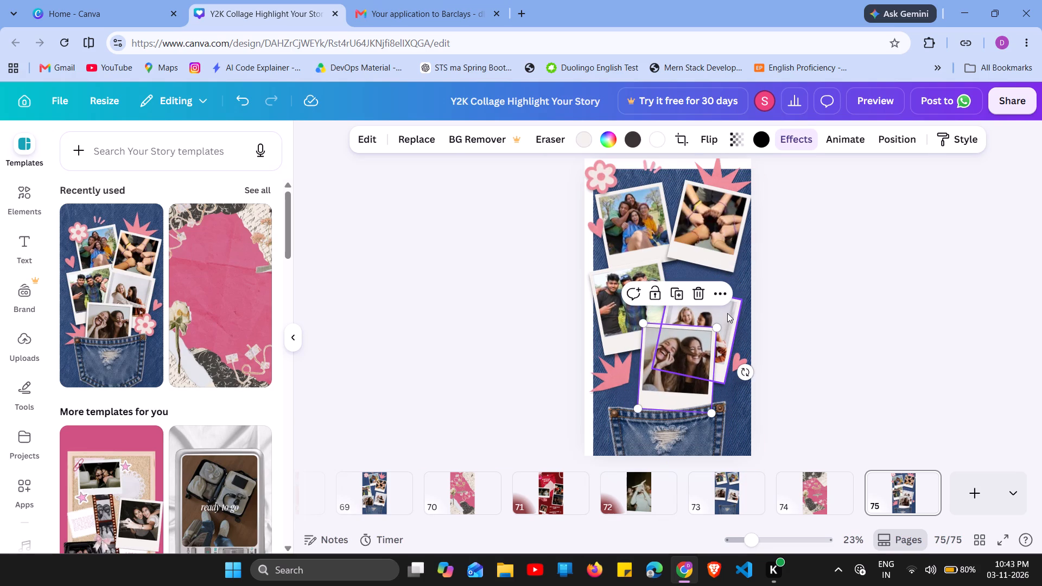
left_click_drag(726, 313, 730, 281)
Place the right-hand pink heart at the page edge beside the bottom photo and resize it to about 113 by 161.
left_click_drag(747, 359, 739, 353)
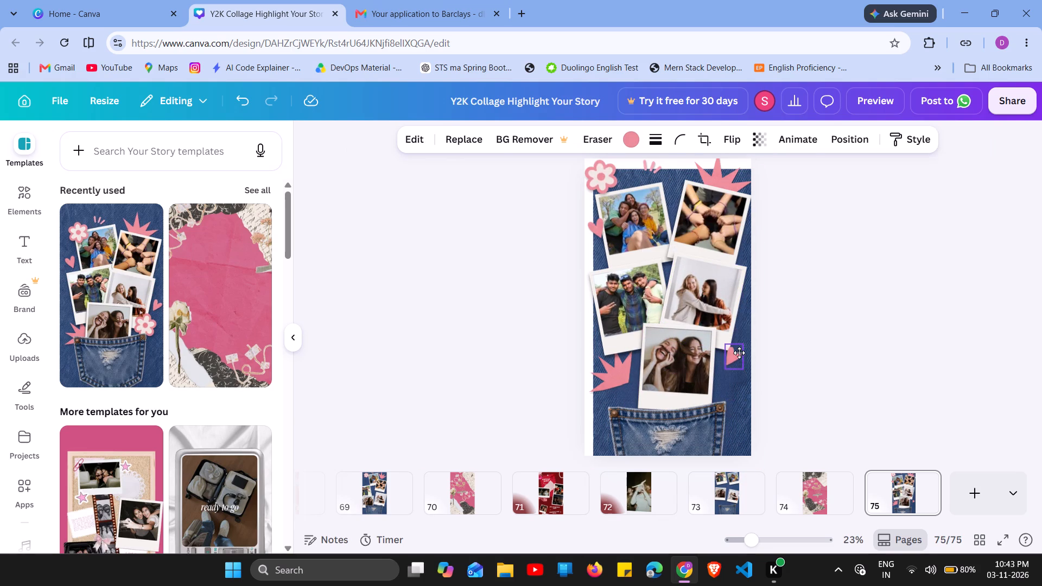
left_click_drag(739, 353, 739, 353)
left_click_drag(736, 356, 736, 365)
left_click_drag(730, 361, 743, 360)
left_click_drag(742, 360, 741, 360)
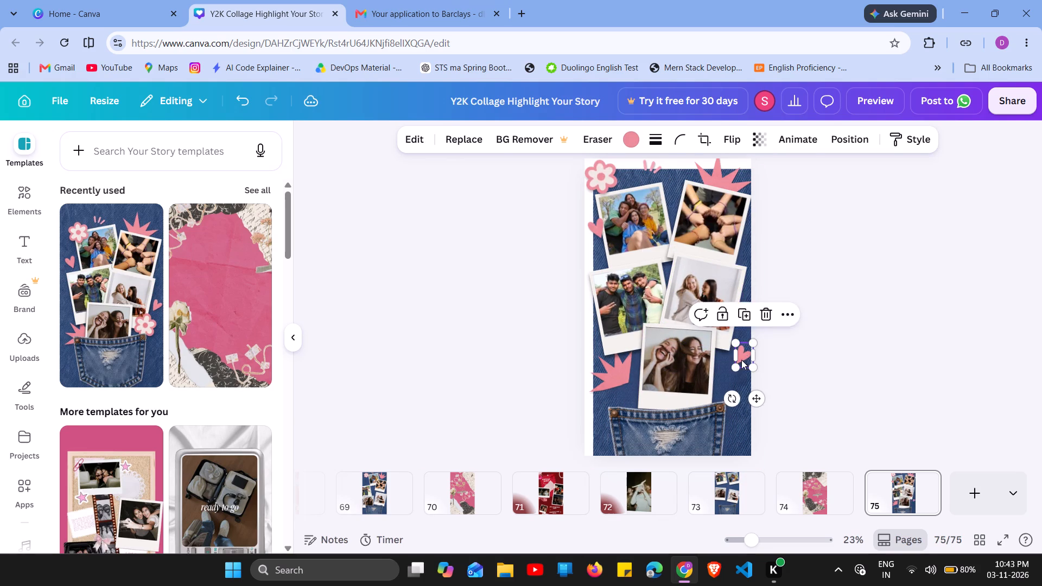
left_click_drag(741, 360, 740, 368)
left_click_drag(735, 372, 730, 379)
left_click_drag(734, 355, 729, 369)
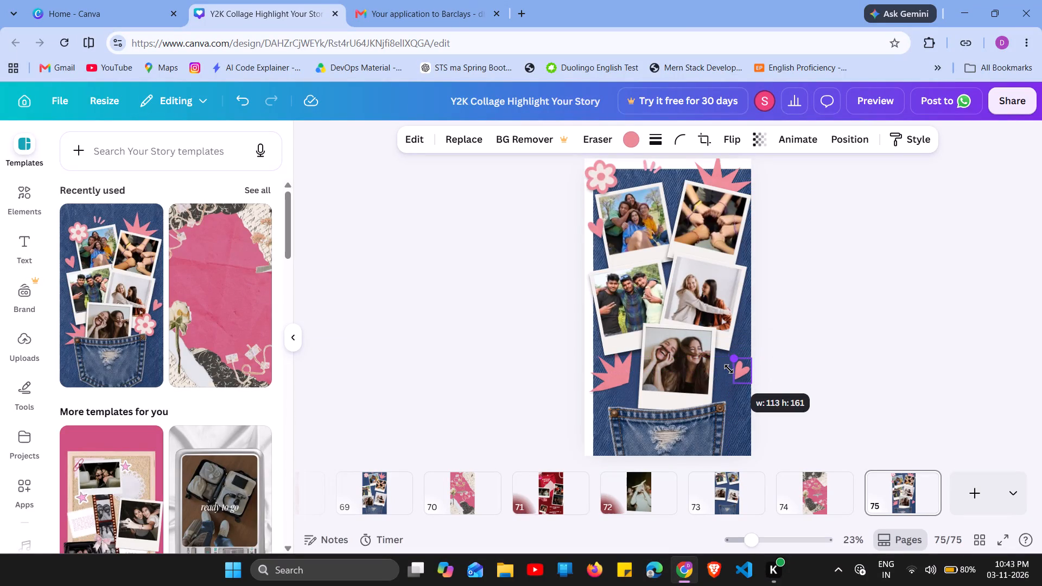
left_click_drag(729, 369, 728, 371)
left_click(722, 359)
left_click(721, 352)
Shift the bottom photo right and raise the denim pocket to overlap its lower edge.
left_click_drag(642, 370, 659, 369)
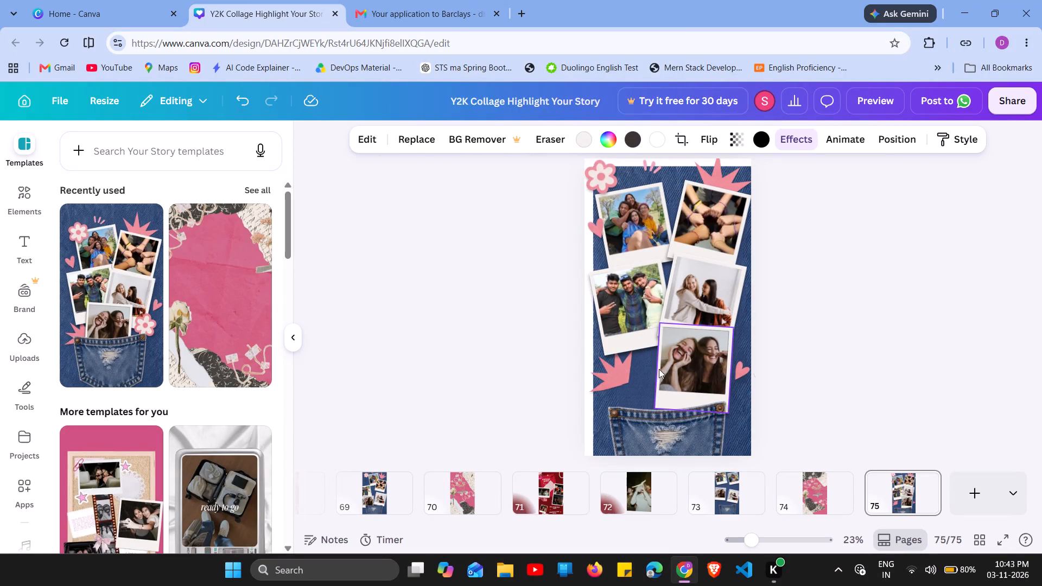
left_click_drag(649, 413, 654, 399)
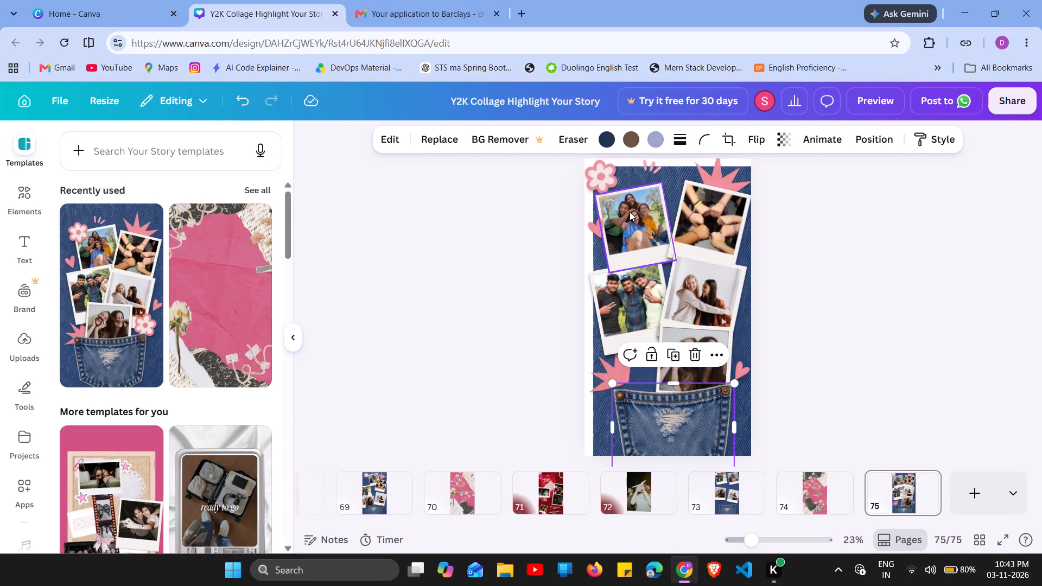
Move the top-left photo slightly right and up, and set the pink accent lines a little lower and further left above it.
left_click_drag(619, 209, 627, 206)
left_click_drag(648, 155, 649, 162)
left_click(649, 165)
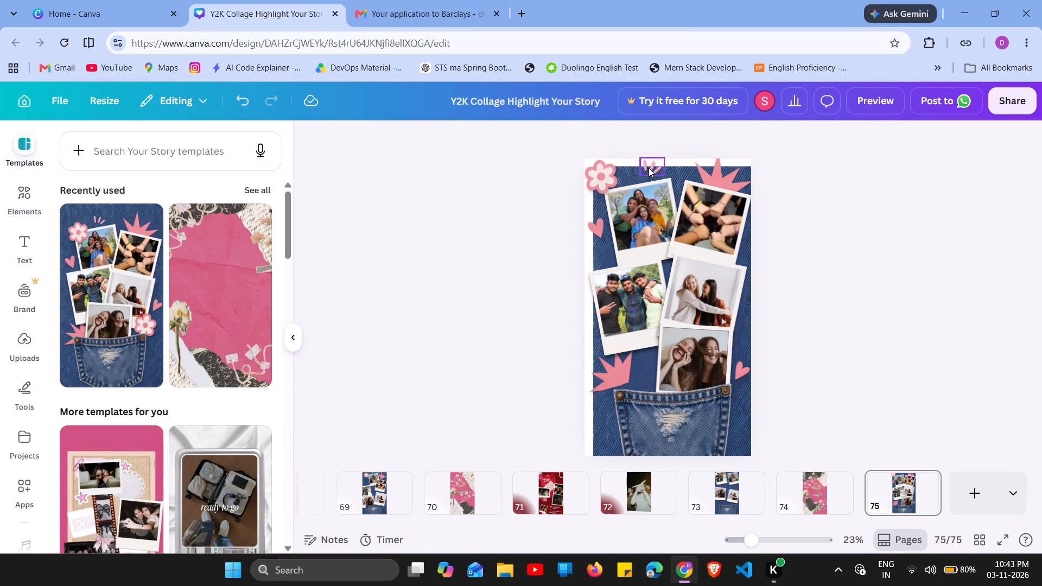
left_click_drag(649, 168, 650, 176)
left_click_drag(653, 178, 640, 175)
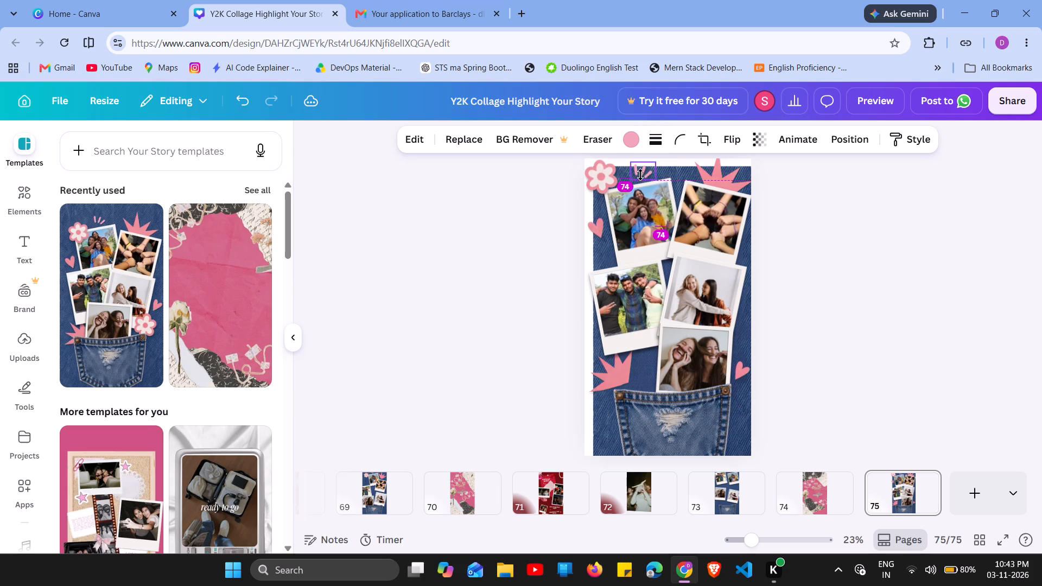
Delete both pink hearts, the lower-left pink starburst and the denim pocket from page 75.
left_click(603, 234)
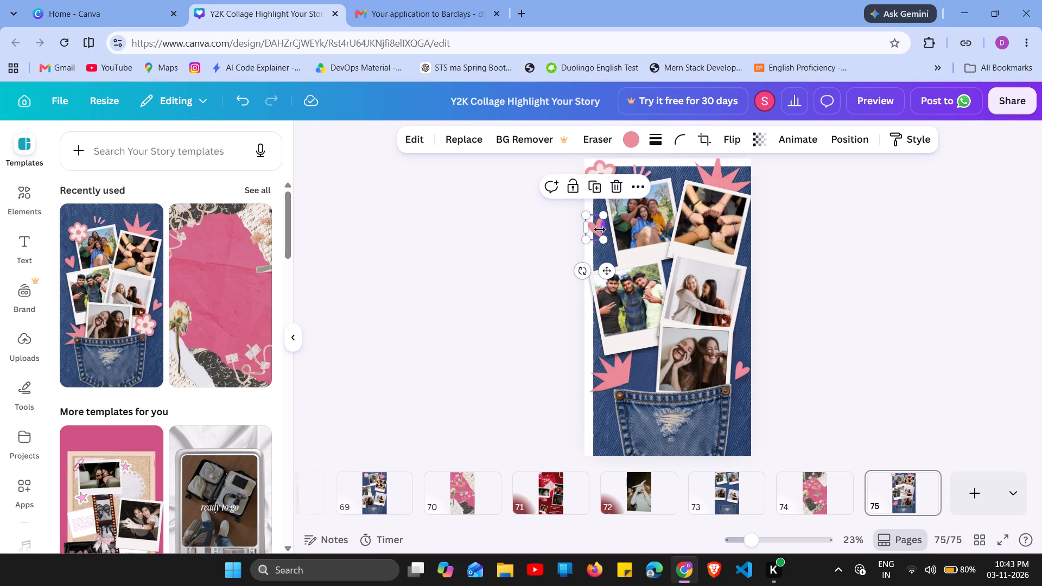
key("Delete")
left_click(628, 374)
key("Delete")
left_click(655, 398)
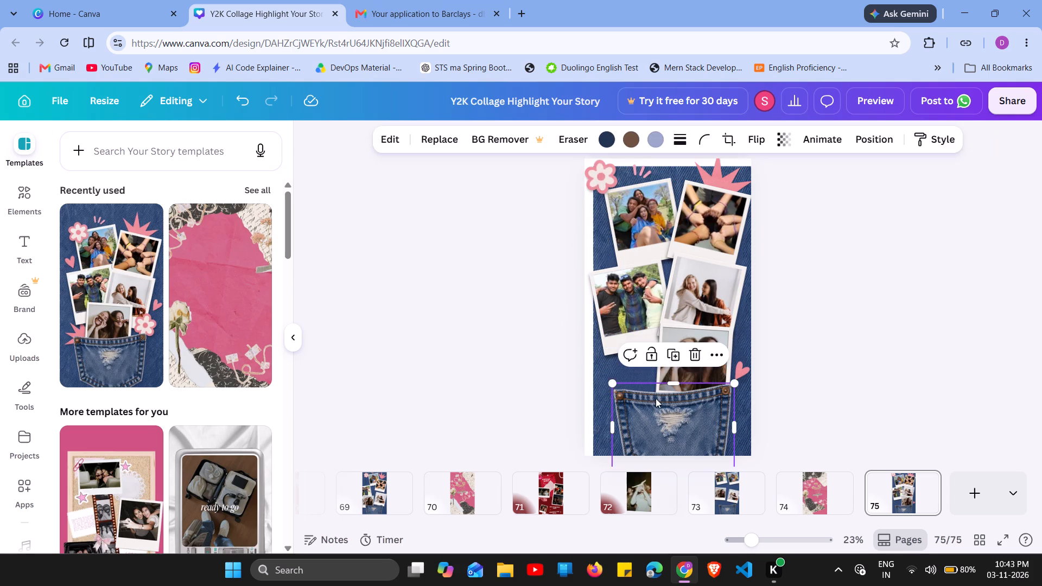
key("Delete")
left_click(749, 365)
key("Delete")
Delete the bottom photo and the middle-right photo, including their polaroid frames, from page 75.
left_click(702, 359)
key("Delete")
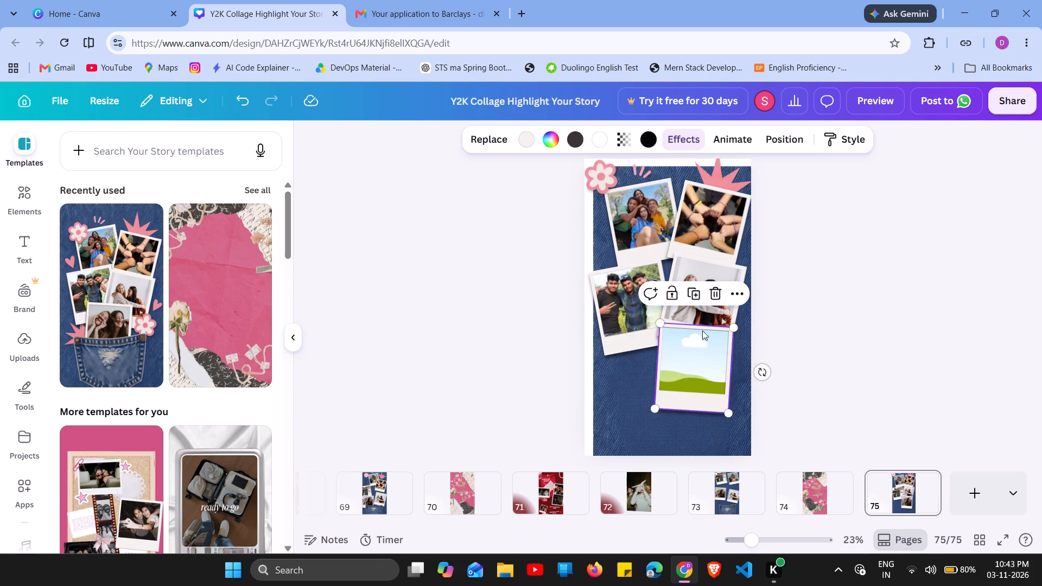
left_click(707, 310)
key("Delete")
left_click(676, 347)
key("Delete")
left_click(684, 269)
key("Delete")
Delete the two top polaroid photos with their frames and the pink starburst in the upper-right corner of page 75.
left_click(660, 216)
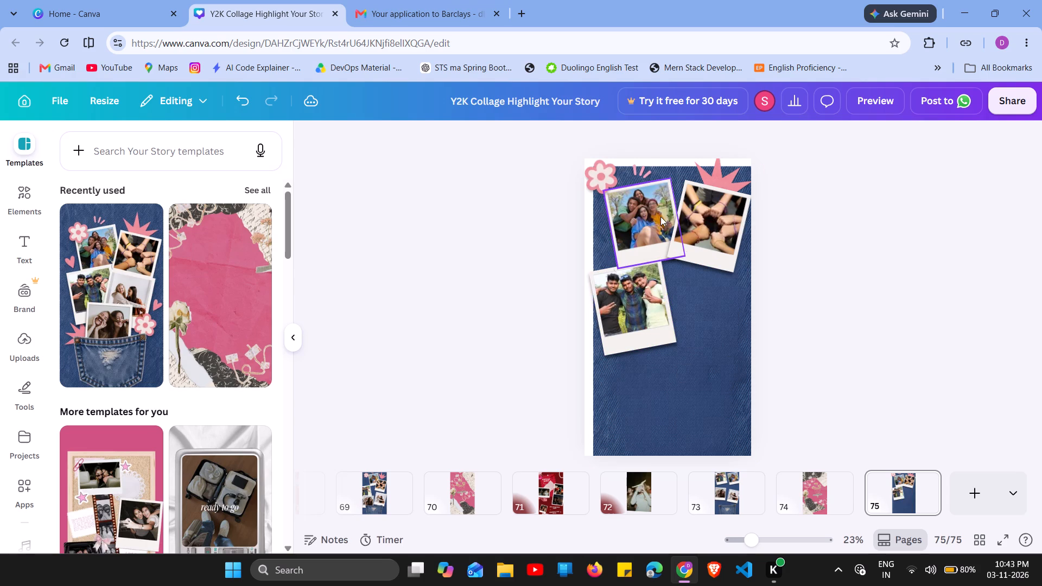
key("Delete")
left_click(696, 221)
key("Delete")
key("Delete")
left_click(652, 219)
left_click(713, 226)
left_click(714, 185)
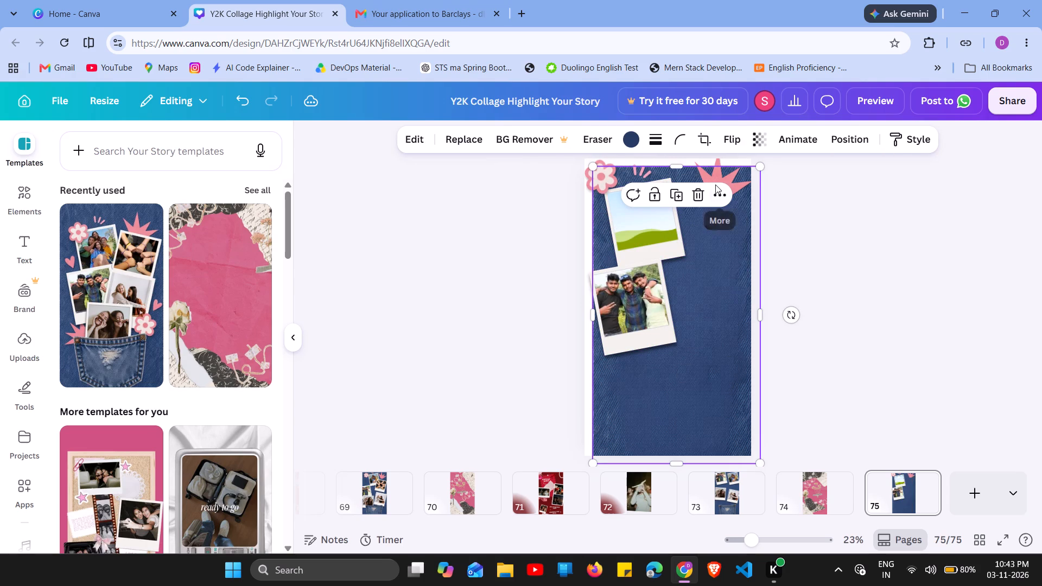
left_click(718, 177)
key("Delete")
left_click(649, 200)
key("Delete")
Delete the pink accent lines and the pink flower at the top of page 75.
left_click(640, 177)
key("Delete")
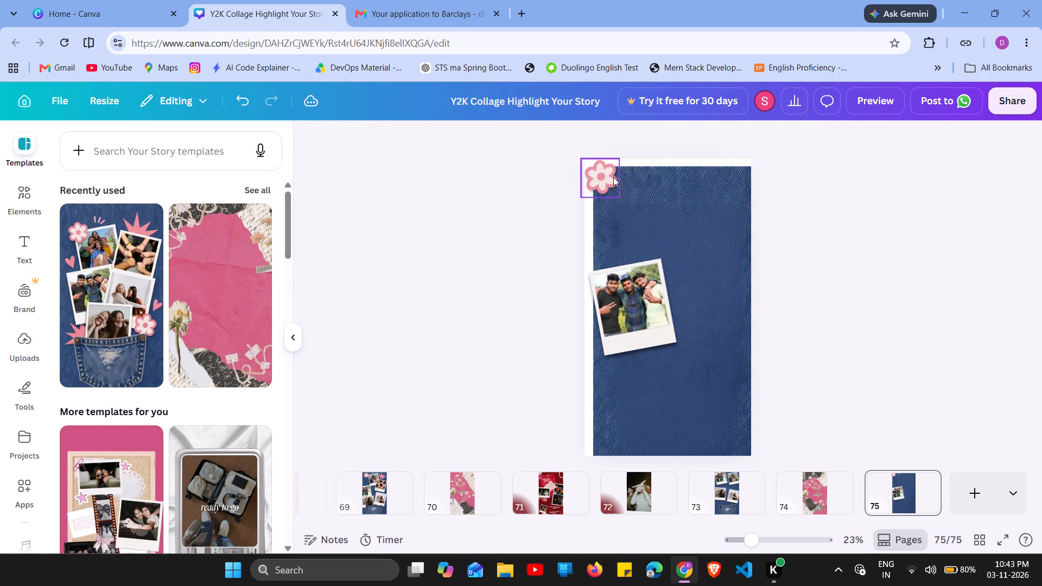
left_click(595, 178)
key("Delete")
Move the remaining polaroid to the page's top-left corner, enlarge it beyond the page edges and shift it left to cover the page.
left_click_drag(618, 297, 605, 202)
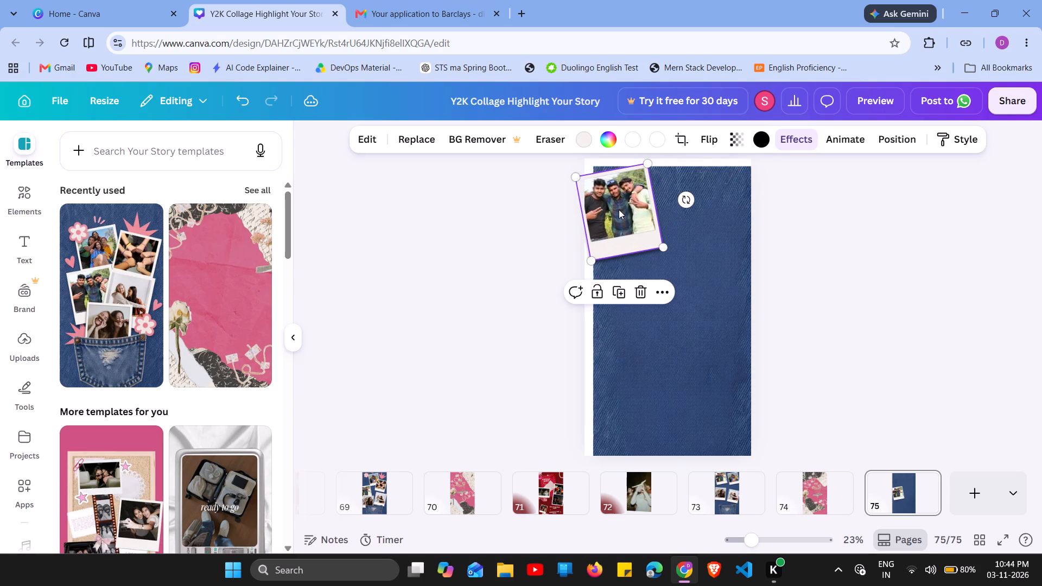
left_click_drag(660, 243, 977, 585)
left_click_drag(700, 256, 657, 249)
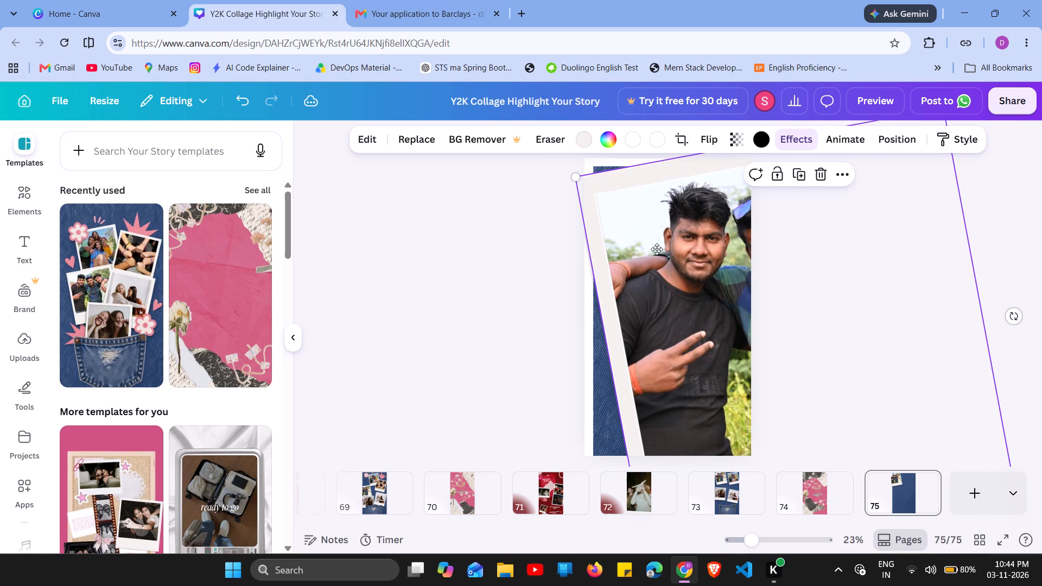
left_click_drag(657, 249, 536, 245)
Add page 76 and apply the grey striped template with three red-framed black-and-white photos.
left_click(971, 482)
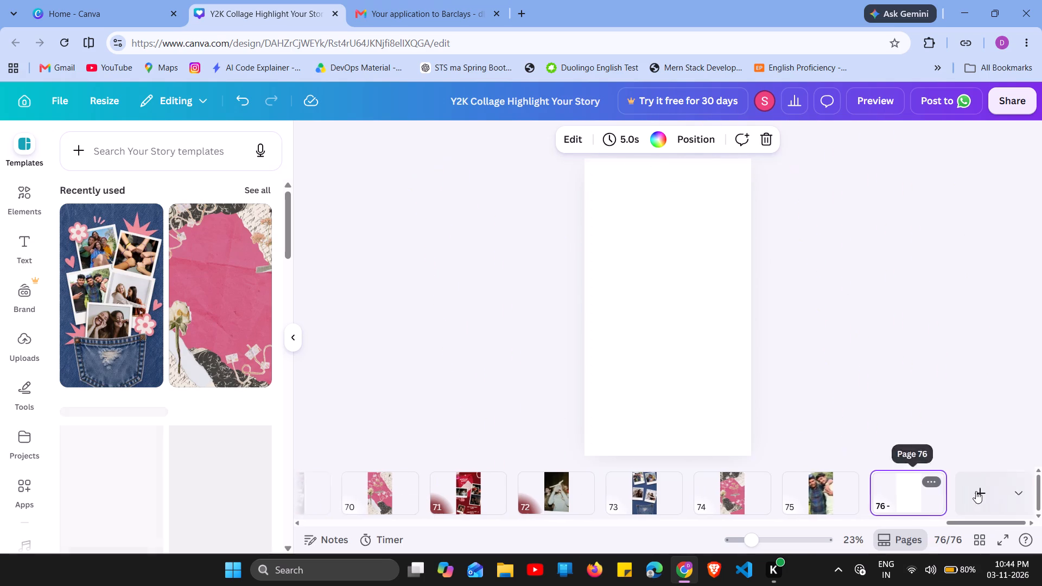
scroll(234, 319, "down", 1)
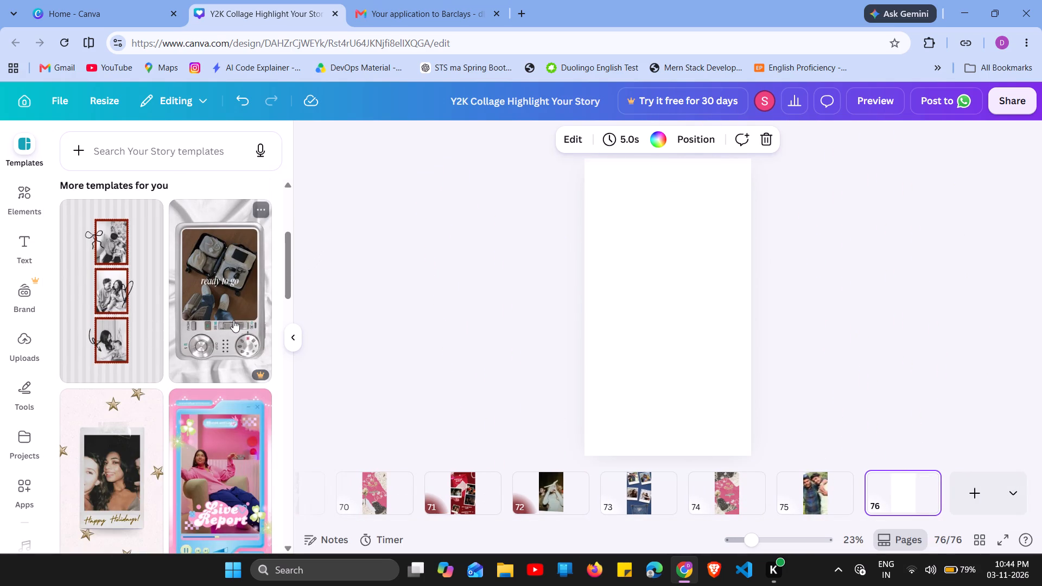
left_click(110, 295)
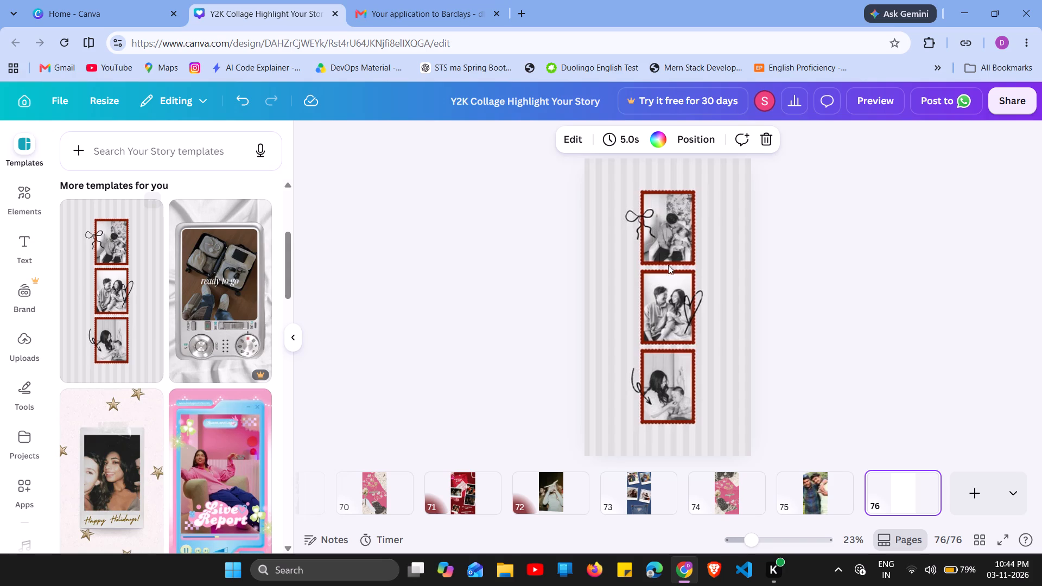
Move the hand-drawn heart to the page's right edge, clear of the middle photo, and enlarge it to over twice its size.
left_click_drag(695, 313, 743, 286)
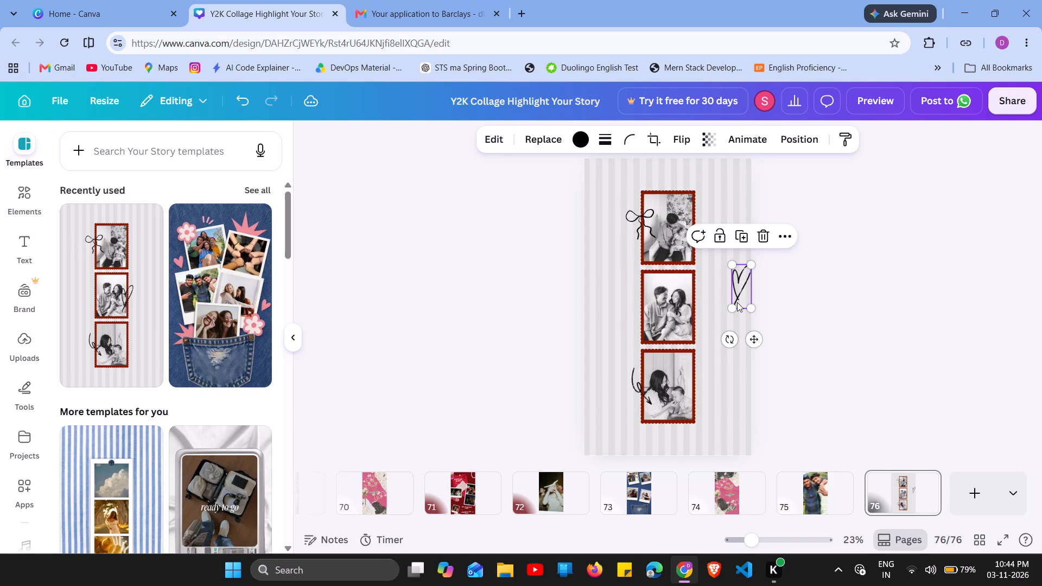
left_click_drag(729, 308, 709, 369)
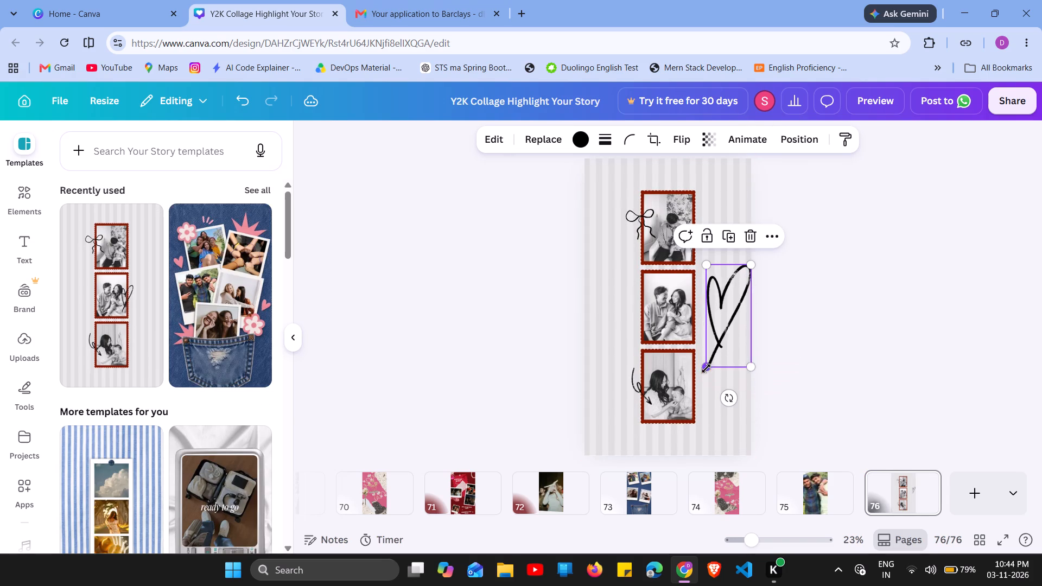
Enlarge the curly arrow to about 611 by 401 and place it at the page's left edge, pointing at the bottom photo.
left_click(641, 392)
left_click_drag(635, 367, 590, 223)
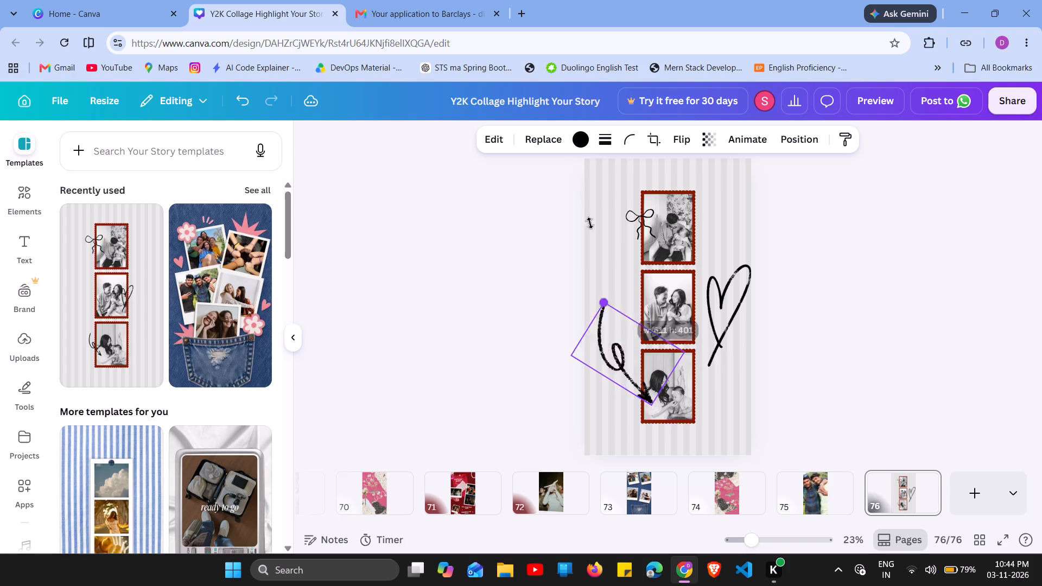
left_click_drag(590, 223, 637, 287)
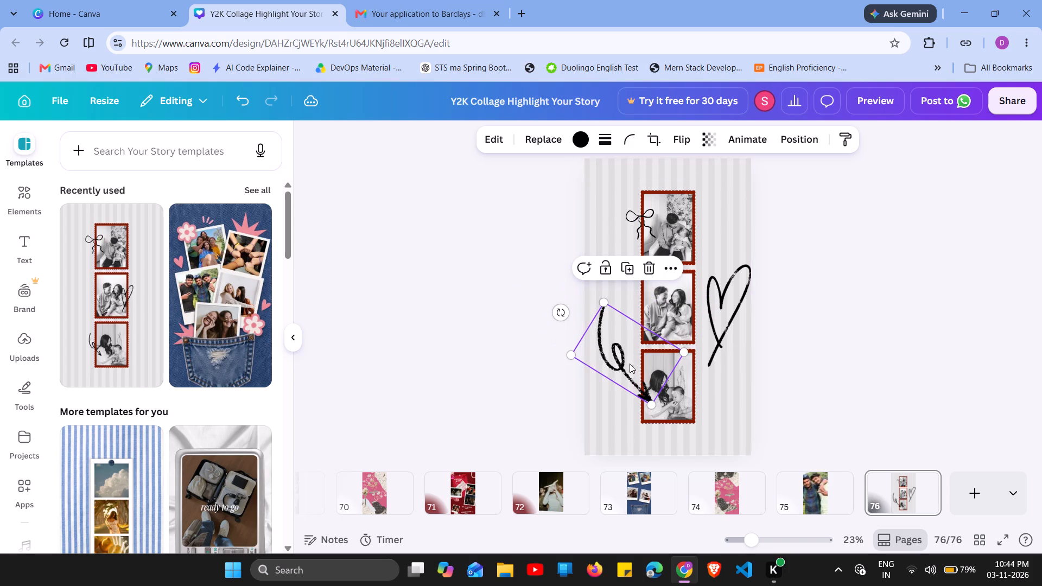
left_click_drag(630, 359, 610, 366)
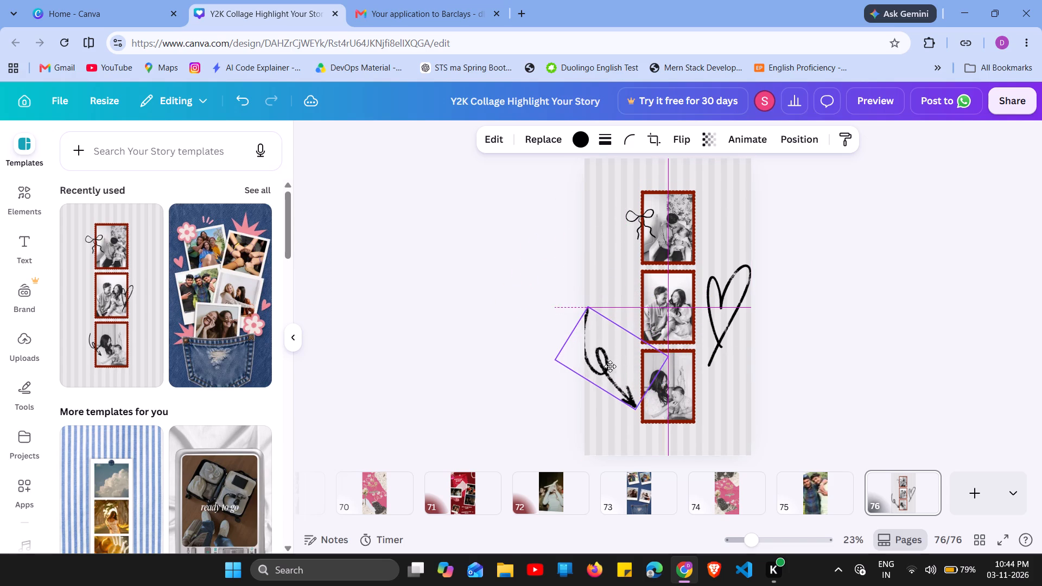
left_click_drag(610, 366, 619, 380)
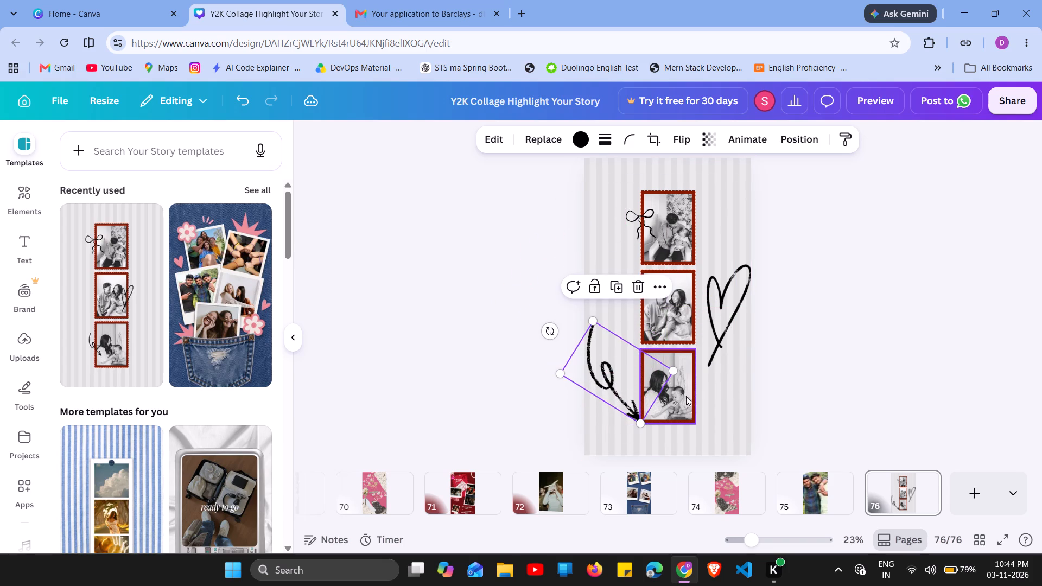
Shift all three red-framed photos slightly right, lowering the bottom and middle ones to widen the gaps between them.
left_click(685, 396)
left_click_drag(675, 387, 681, 405)
left_click_drag(682, 302, 687, 309)
left_click_drag(679, 214, 687, 212)
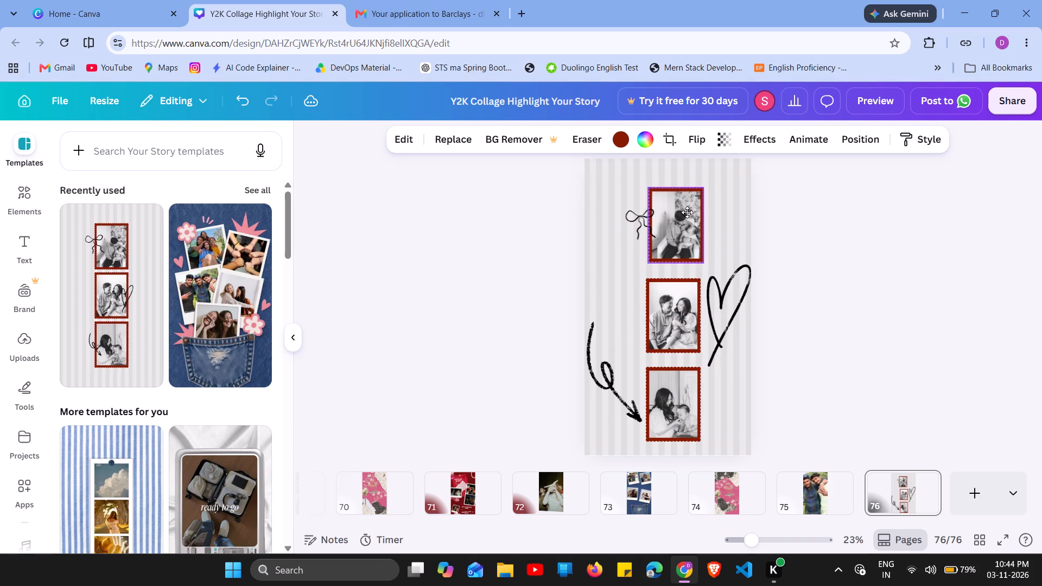
left_click_drag(687, 212, 684, 215)
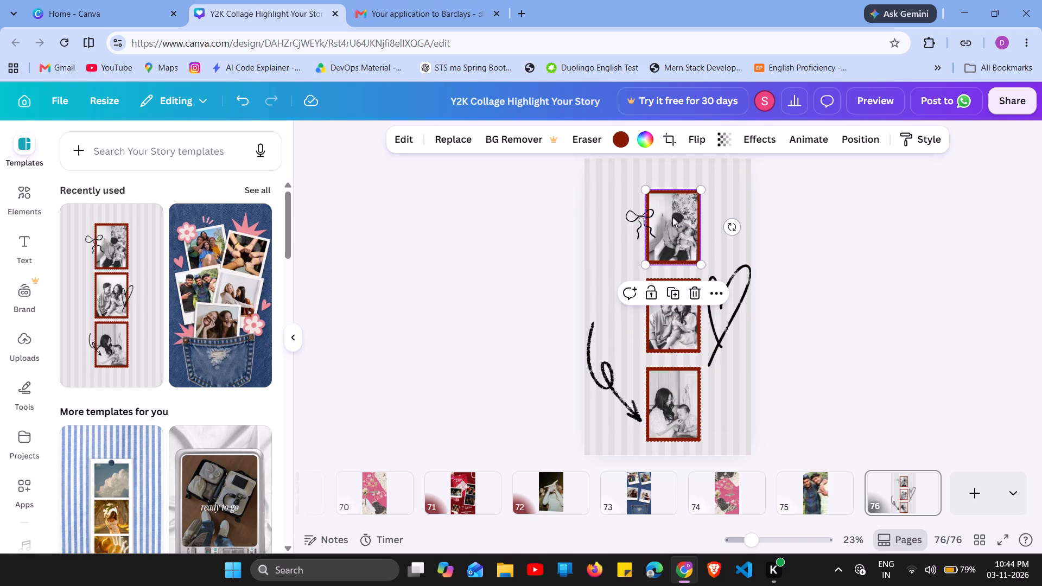
Move the hand-drawn bow to the page's top-left corner and enlarge it.
left_click_drag(636, 221, 595, 175)
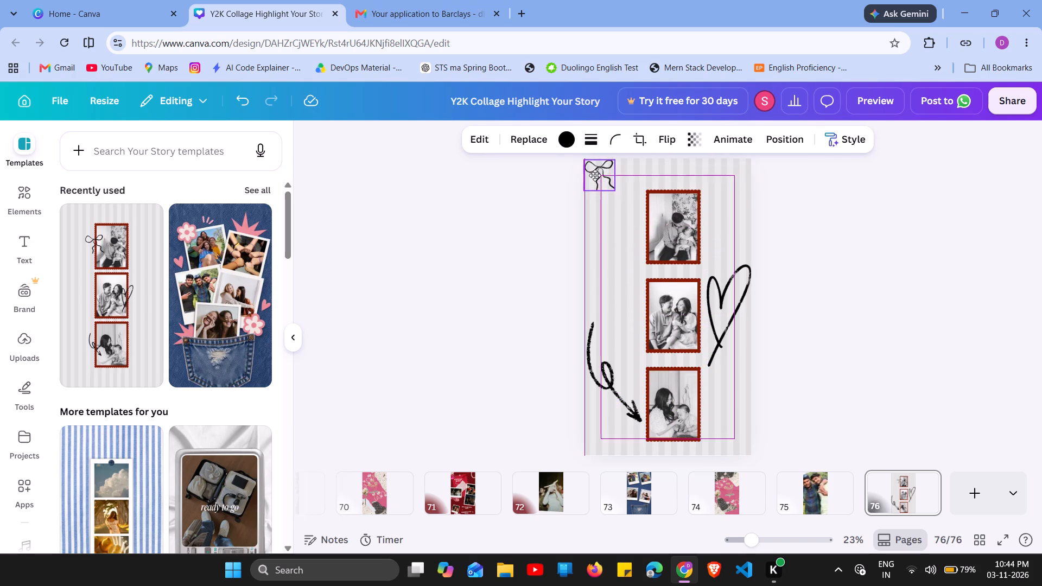
left_click_drag(595, 175, 595, 173)
left_click_drag(618, 196, 626, 228)
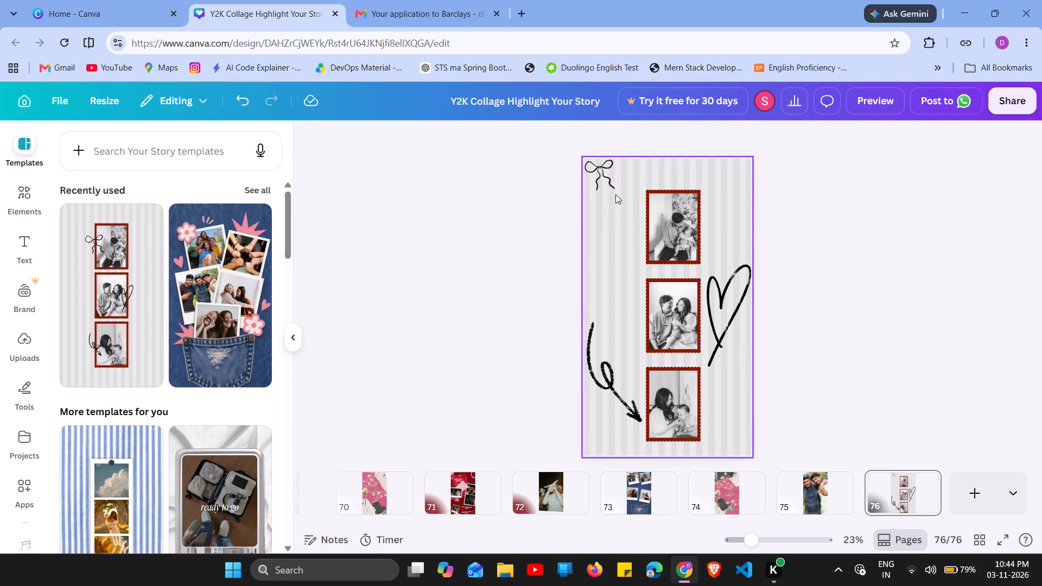
left_click(609, 179)
left_click_drag(612, 194, 633, 218)
left_click(933, 297)
Add page 77 and apply the birthday template with overlapping polaroid photos covering the whole page.
left_click(971, 518)
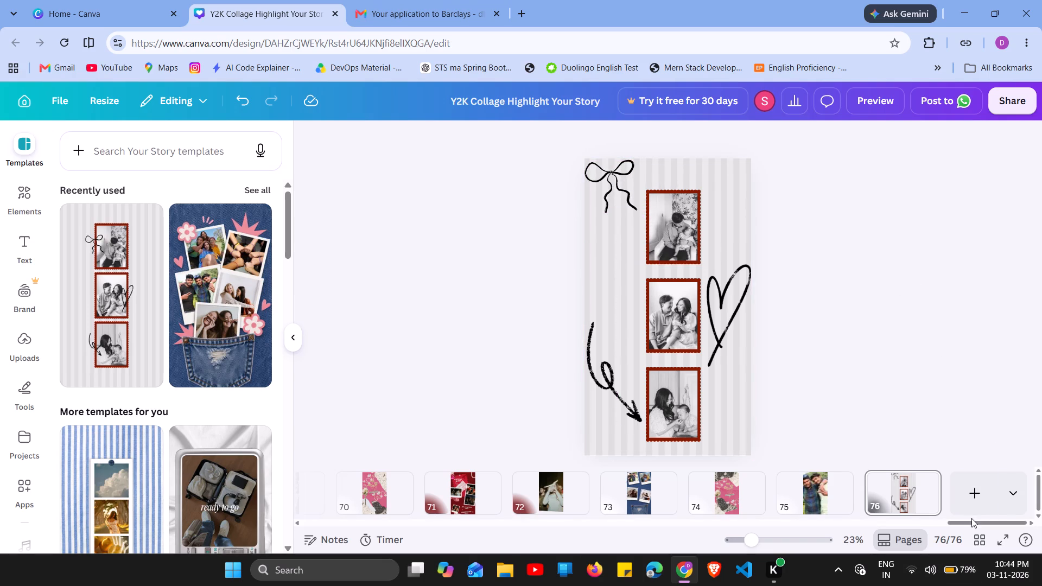
left_click(970, 497)
scroll(206, 330, "down", 1)
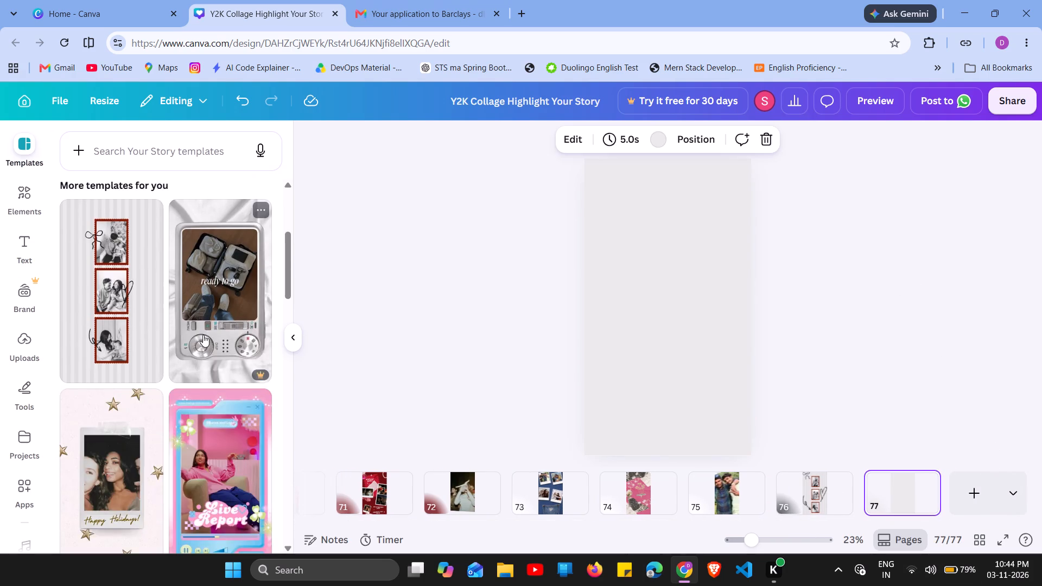
scroll(204, 337, "down", 1)
scroll(170, 410, "down", 1)
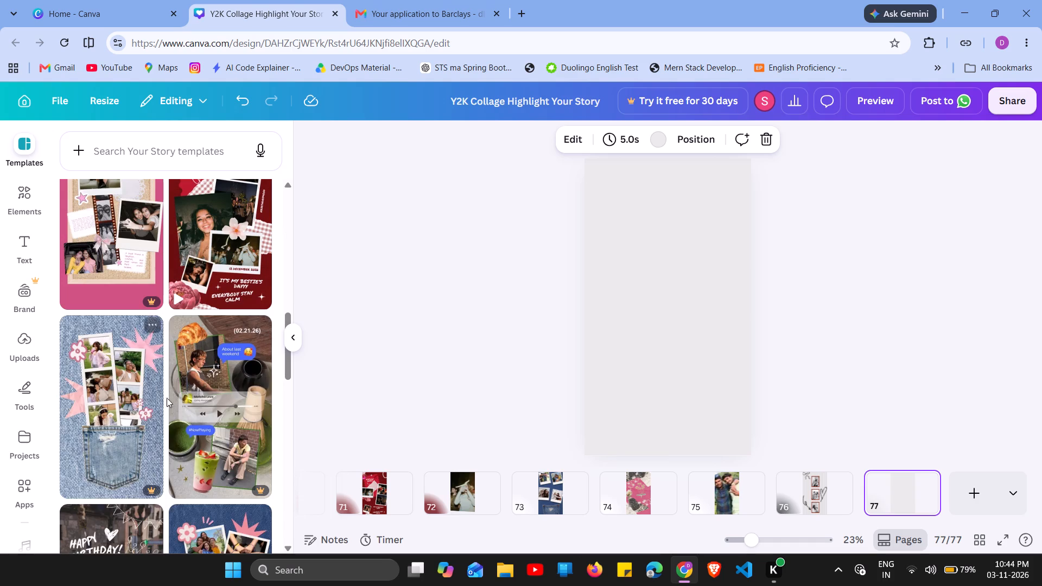
scroll(175, 403, "down", 3)
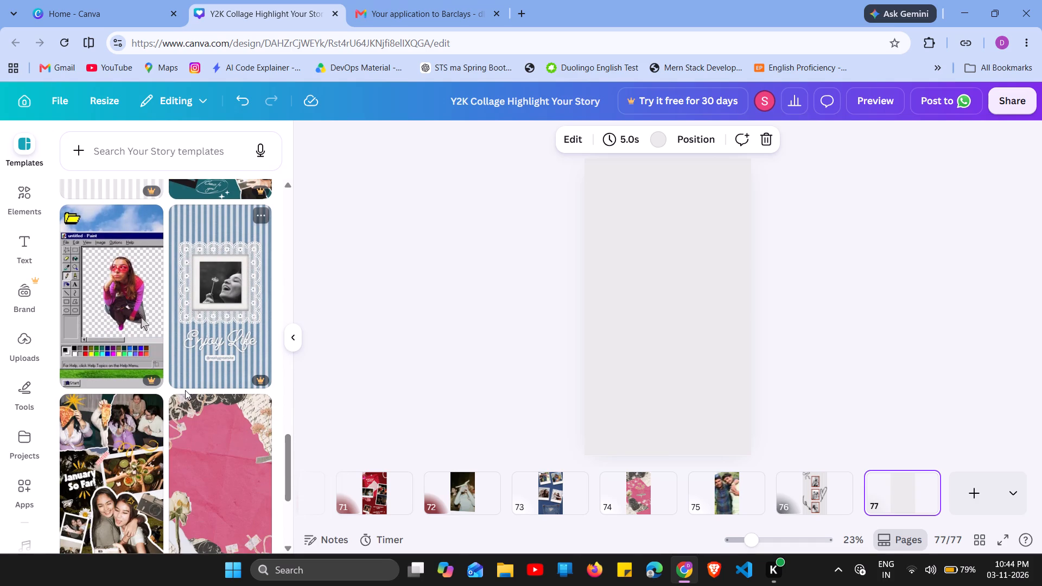
scroll(192, 379, "down", 1)
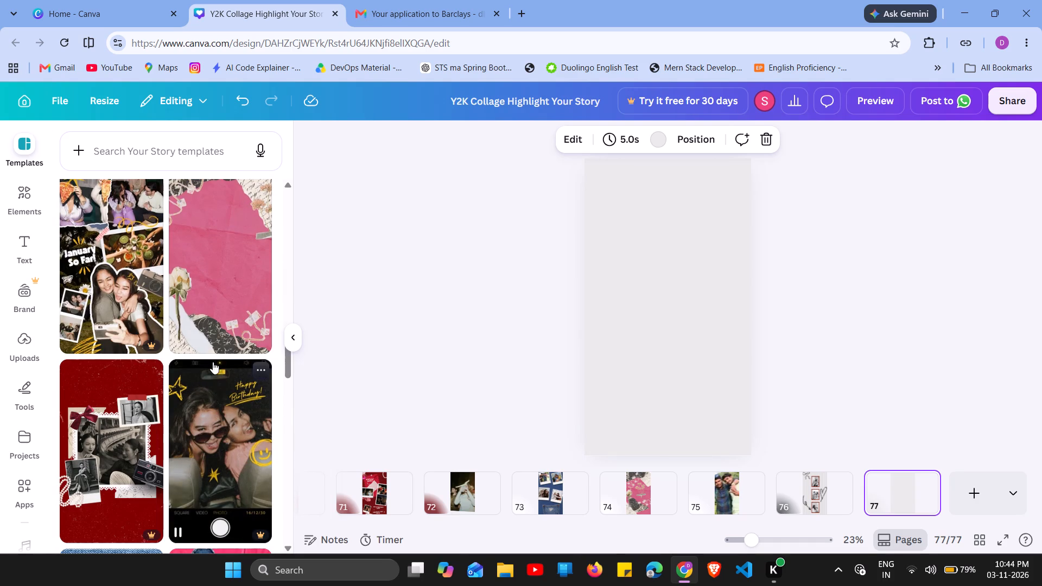
scroll(220, 356, "down", 2)
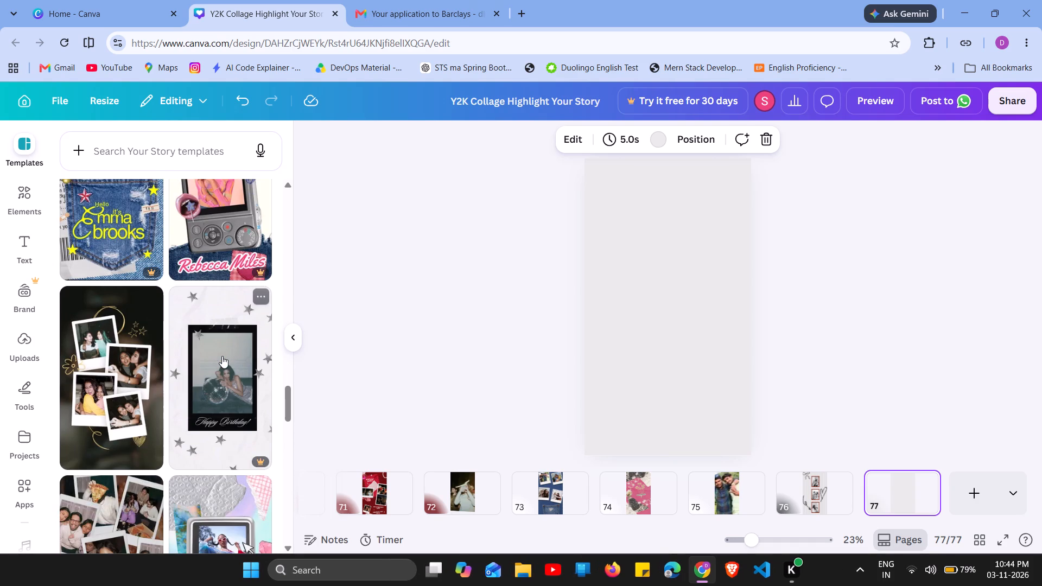
scroll(222, 356, "down", 1)
left_click(134, 345)
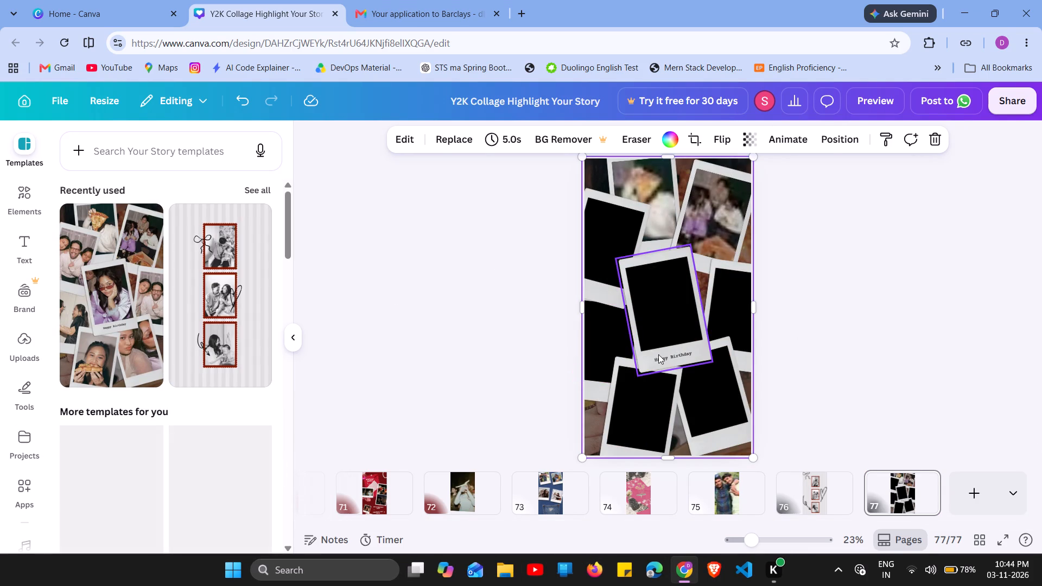
Delete the "Happy Birthday" caption from the center polaroid on page 77.
left_click(659, 355)
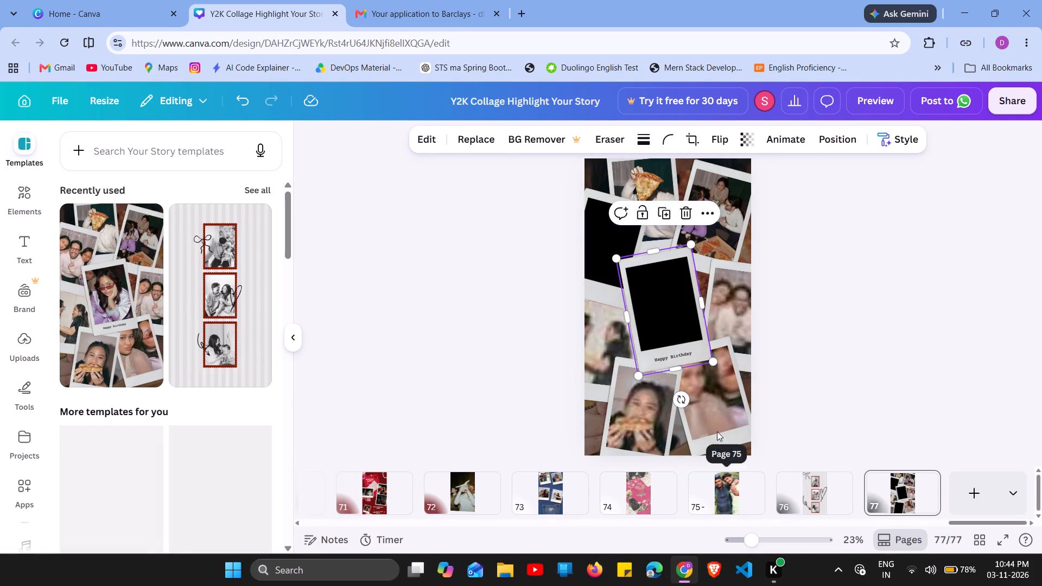
left_click(716, 438)
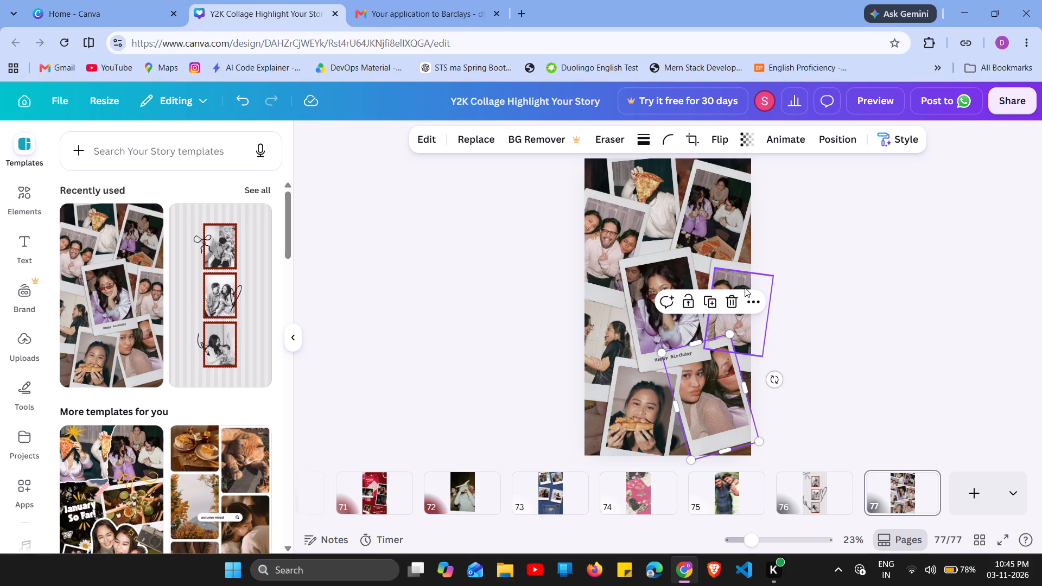
left_click(674, 356)
left_click(695, 322)
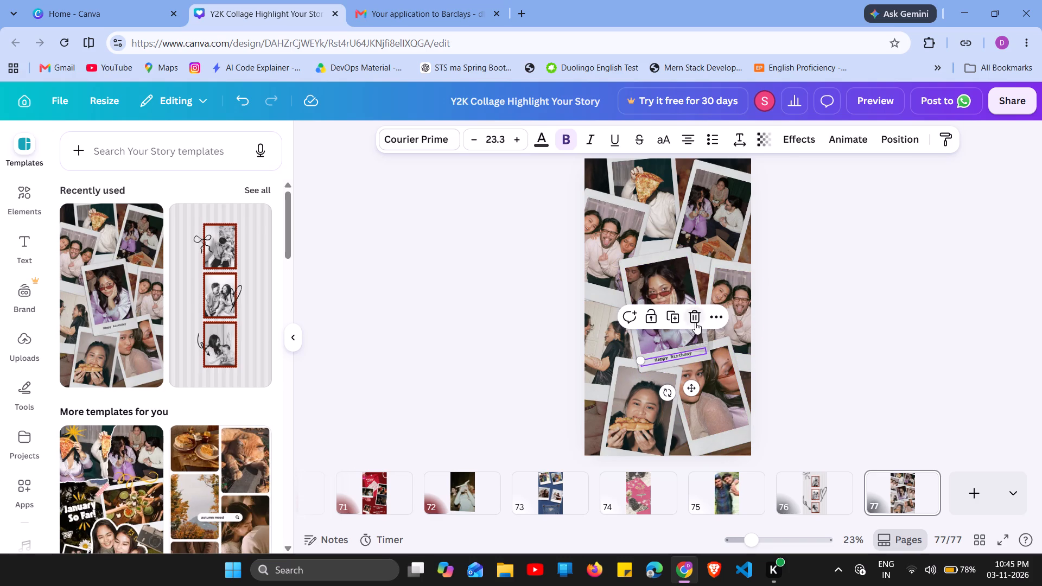
left_click(666, 401)
Shift the center photo slightly right within its polaroid frame and enlarge it to about 409 by 587.
left_click_drag(671, 261, 754, 169)
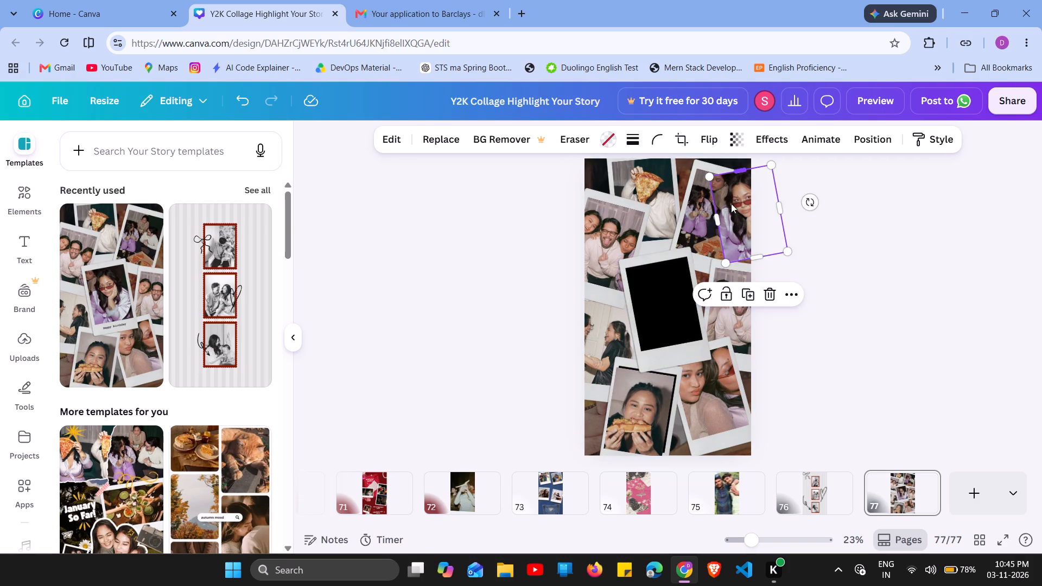
left_click_drag(727, 207, 659, 301)
left_click_drag(652, 275, 652, 270)
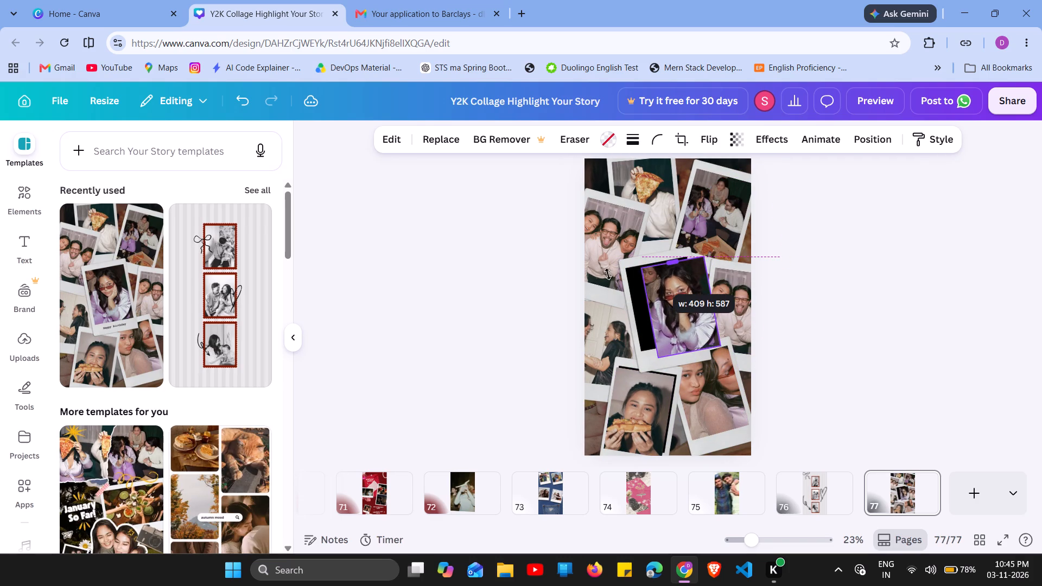
left_click(640, 269)
left_click(651, 341)
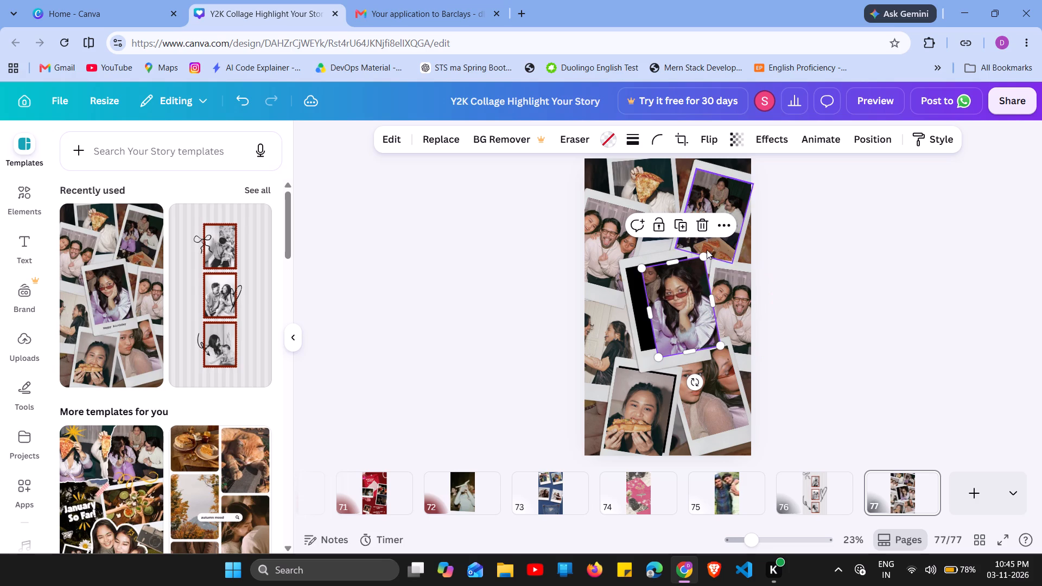
Delete the white polaroid frame behind the center photo.
left_click(639, 353)
left_click(684, 213)
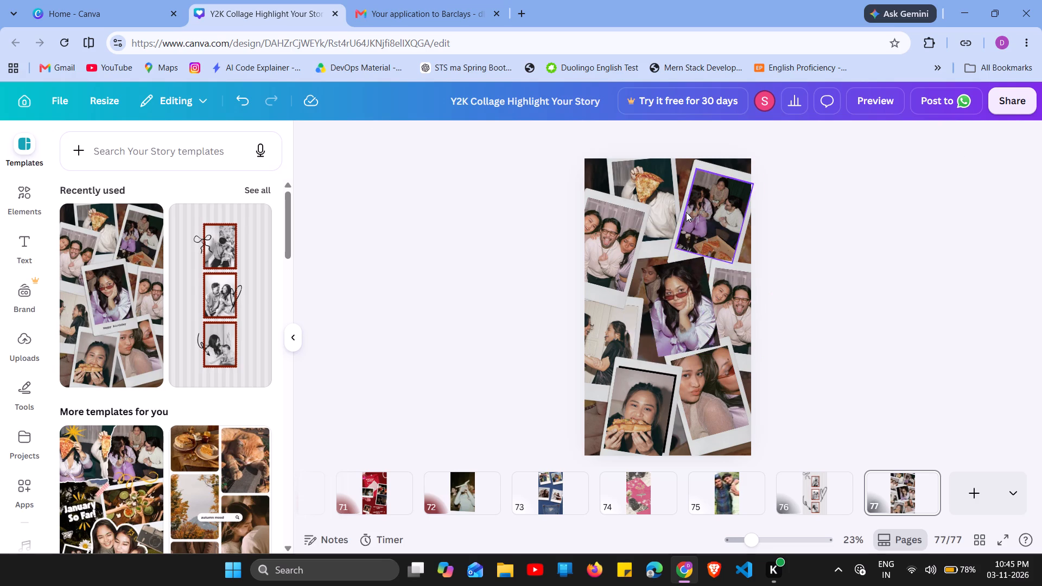
Shift the center photo on page 77 left and nudge the top-right group photo up within its polaroid.
left_click_drag(678, 315, 656, 317)
left_click_drag(719, 187, 719, 209)
left_click_drag(725, 211, 727, 203)
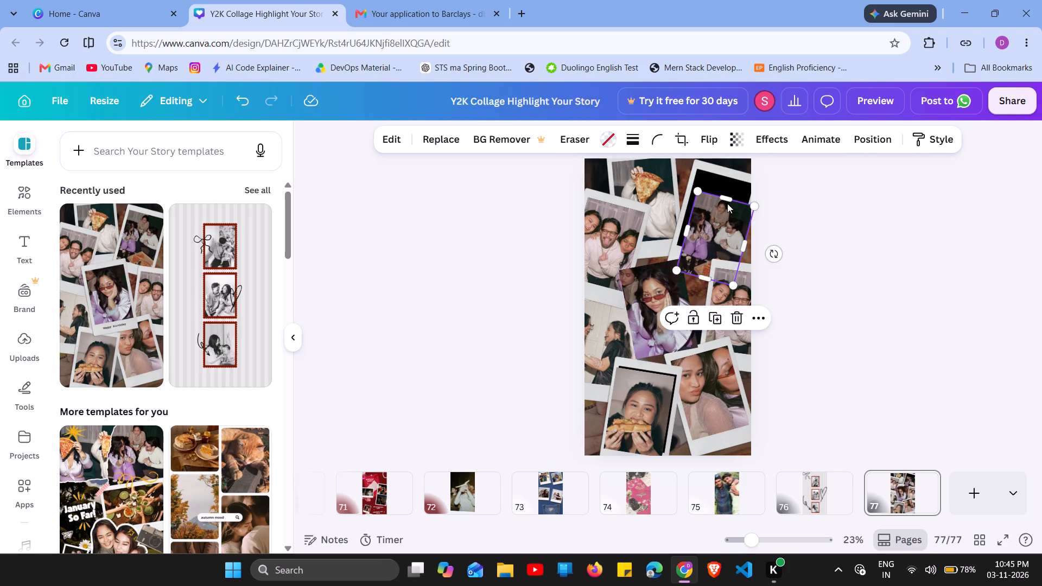
left_click_drag(727, 203, 732, 176)
Remove the left group photo and the black frame overlapping the pizza photo in the page's upper-left area.
left_click_drag(635, 202, 619, 212)
left_click_drag(630, 252, 663, 220)
left_click_drag(659, 183, 647, 198)
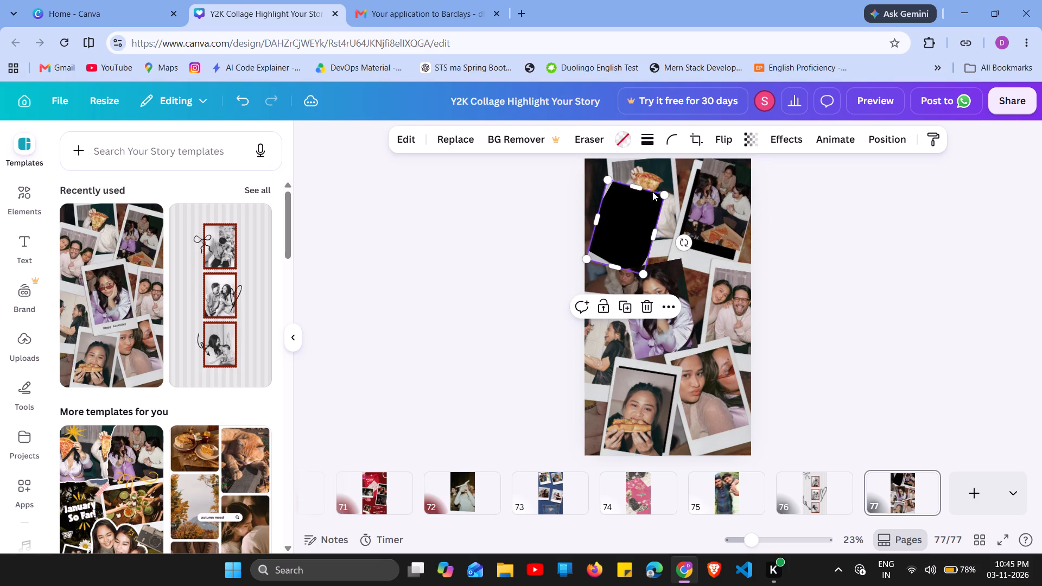
left_click(630, 308)
left_click(656, 311)
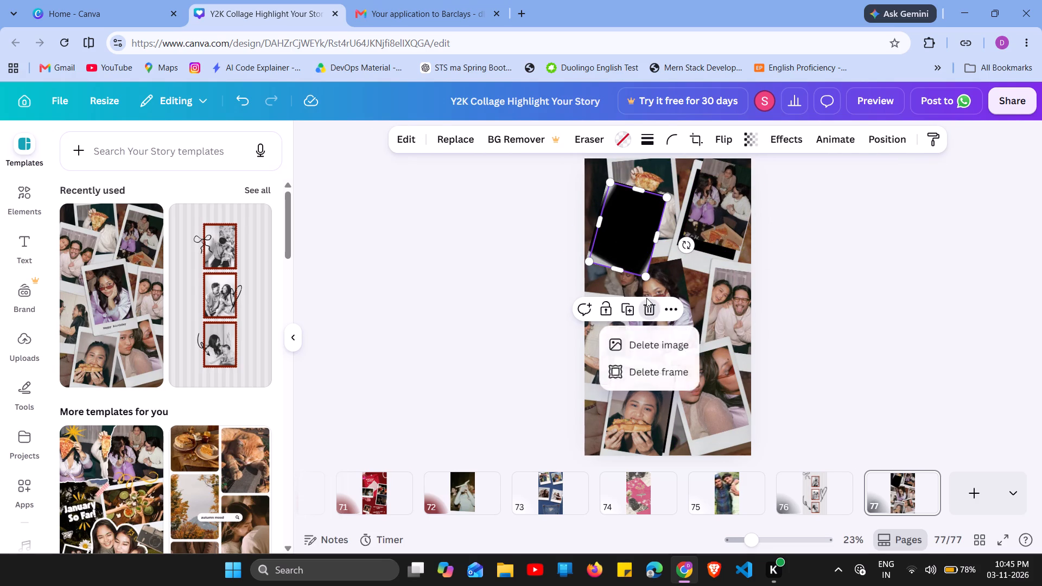
left_click(645, 297)
left_click(650, 307)
left_click(670, 385)
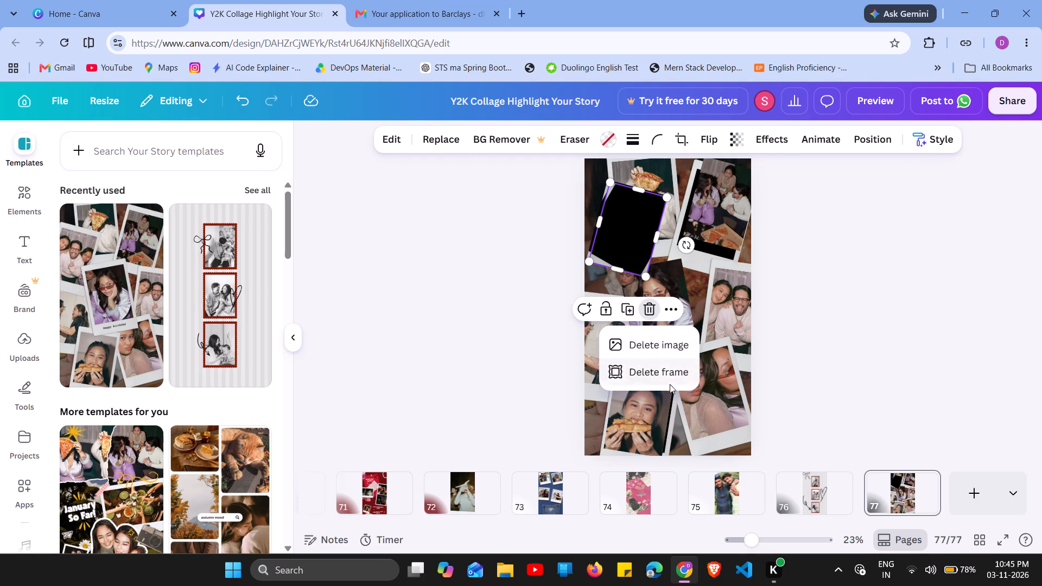
left_click(647, 211)
left_click(651, 303)
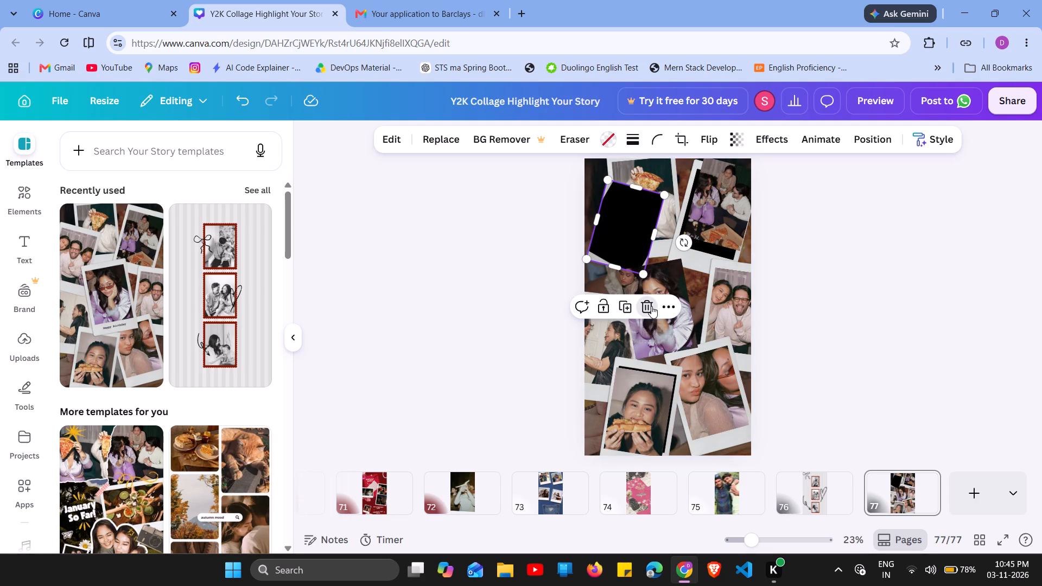
left_click(649, 359)
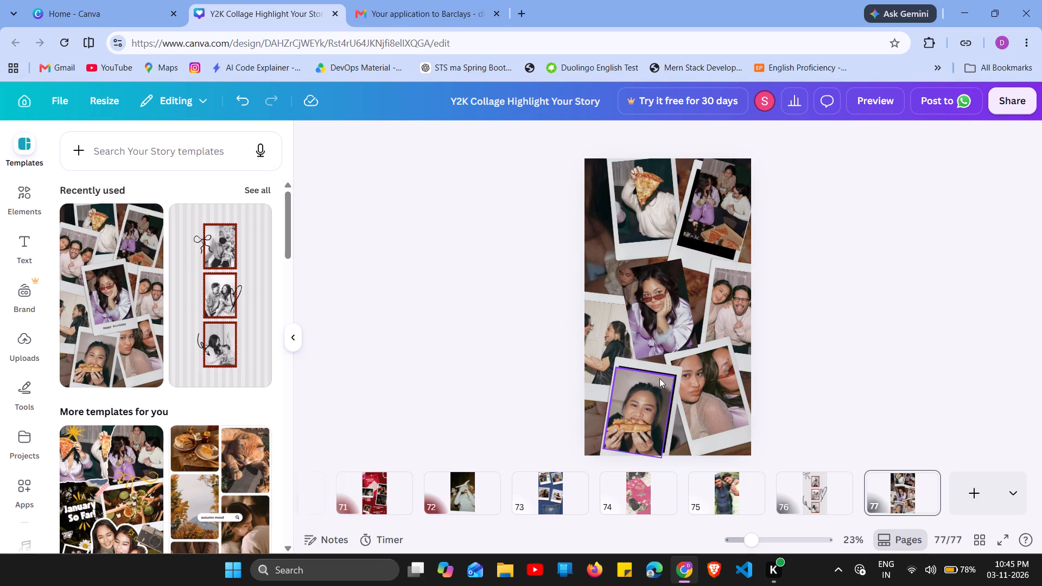
Adjust the lower-right portrait's position slightly and delete the white polaroid frame behind it.
left_click_drag(708, 406, 710, 396)
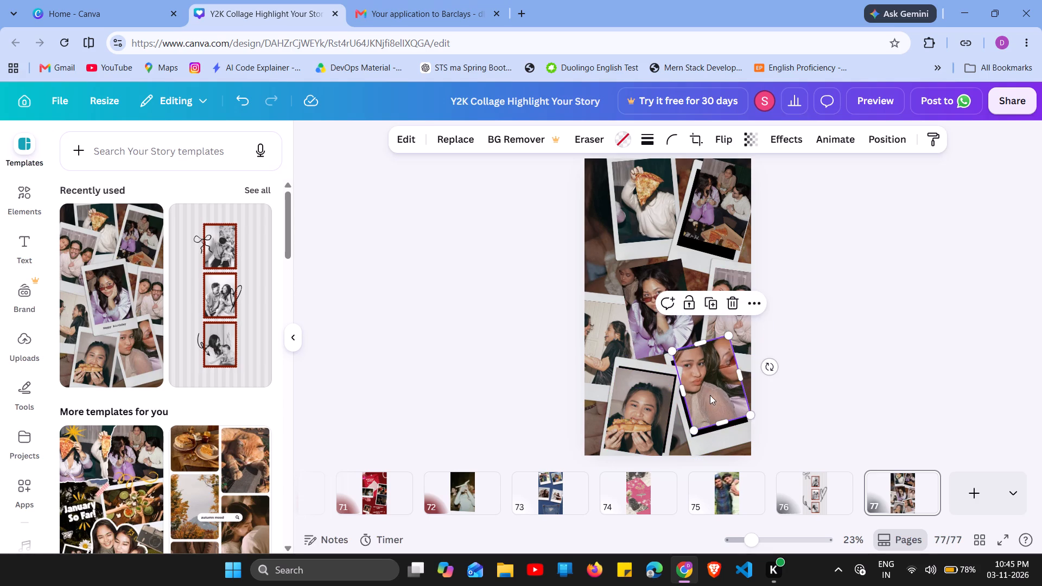
left_click_drag(710, 397, 709, 409)
left_click(723, 445)
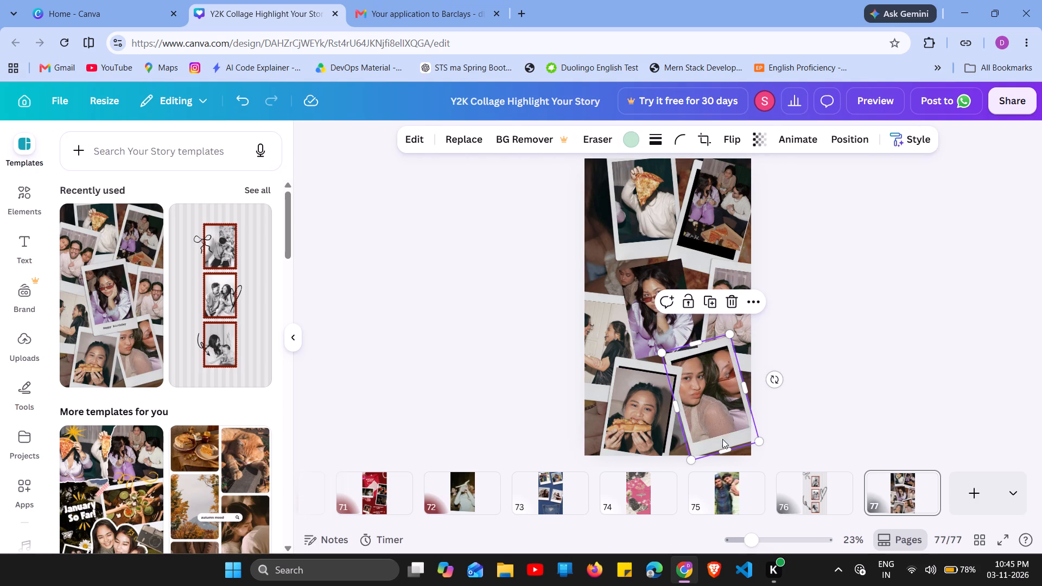
left_click(737, 295)
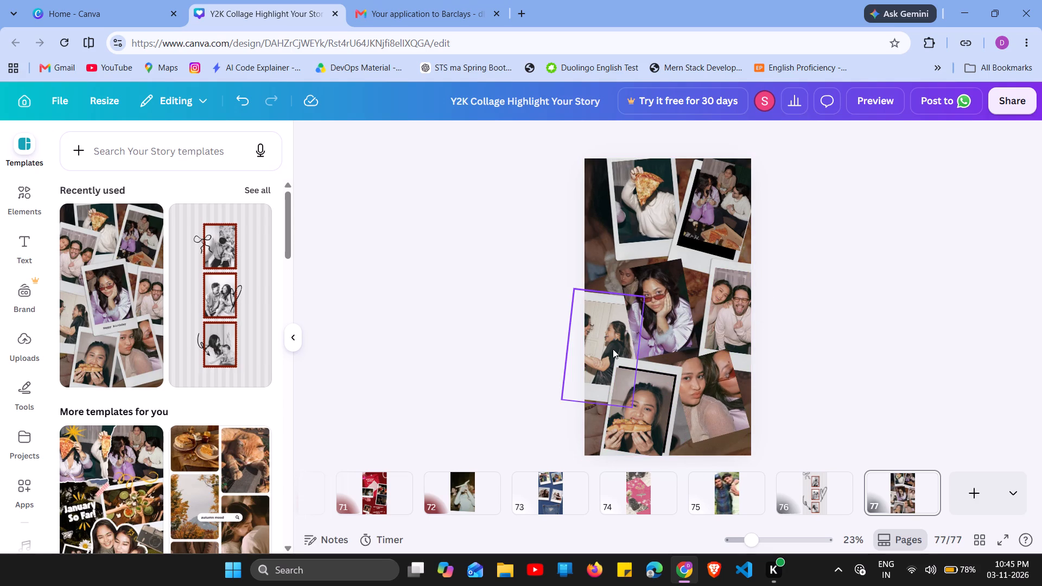
Delete the polaroid frames behind the left-edge and pizza photos, and shift the pizza photo left toward the page edge.
left_click(586, 393)
left_click(631, 259)
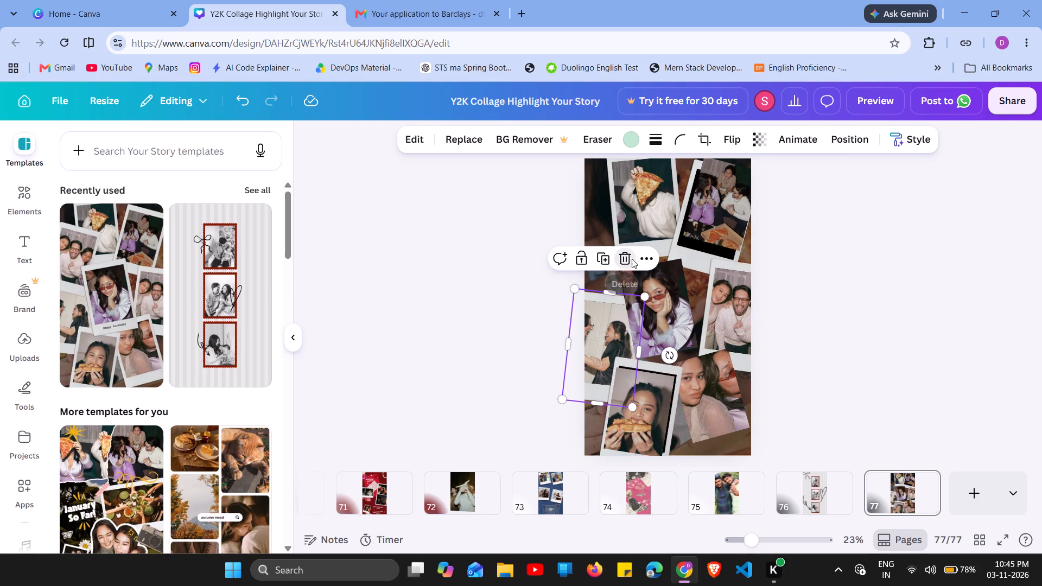
left_click(659, 251)
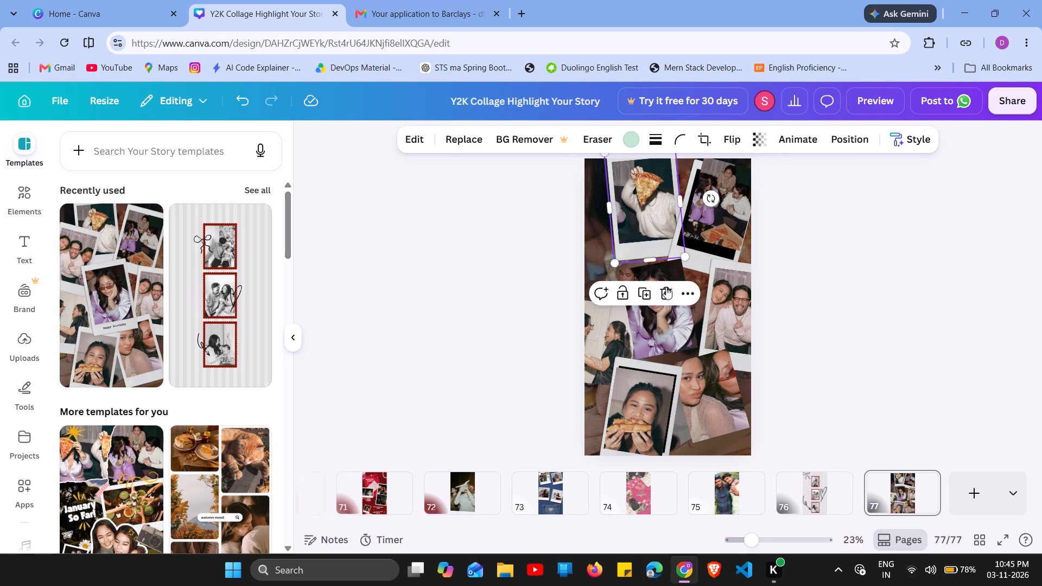
left_click(666, 286)
left_click_drag(645, 206, 619, 211)
Delete the polaroid frames behind the top-right photo and the right-edge group photo.
left_click(703, 264)
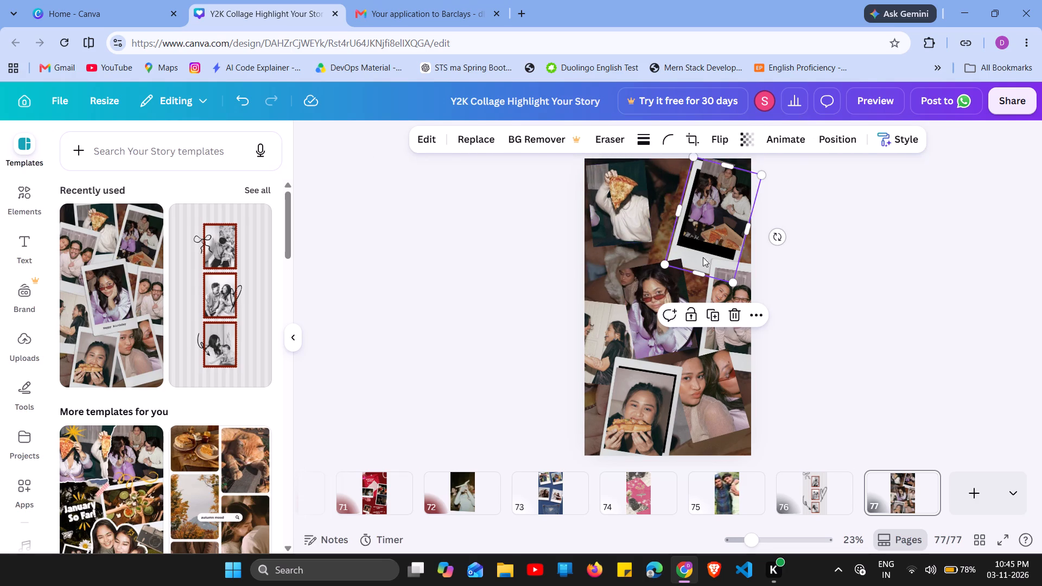
left_click(734, 311)
left_click(733, 359)
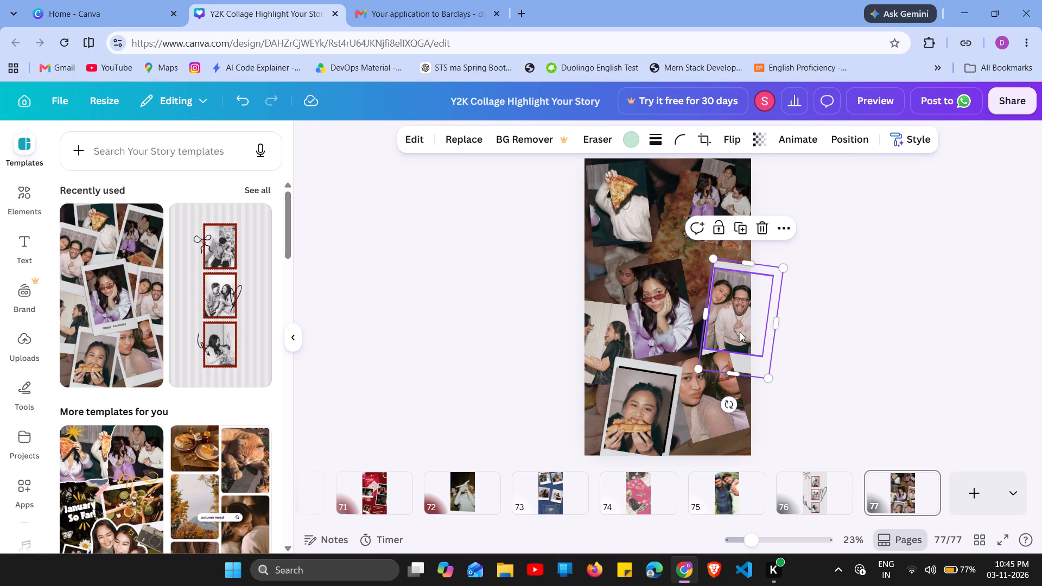
left_click(760, 225)
Widen the right-edge group photo leftward, and move it and the center photo upward.
left_click(700, 326)
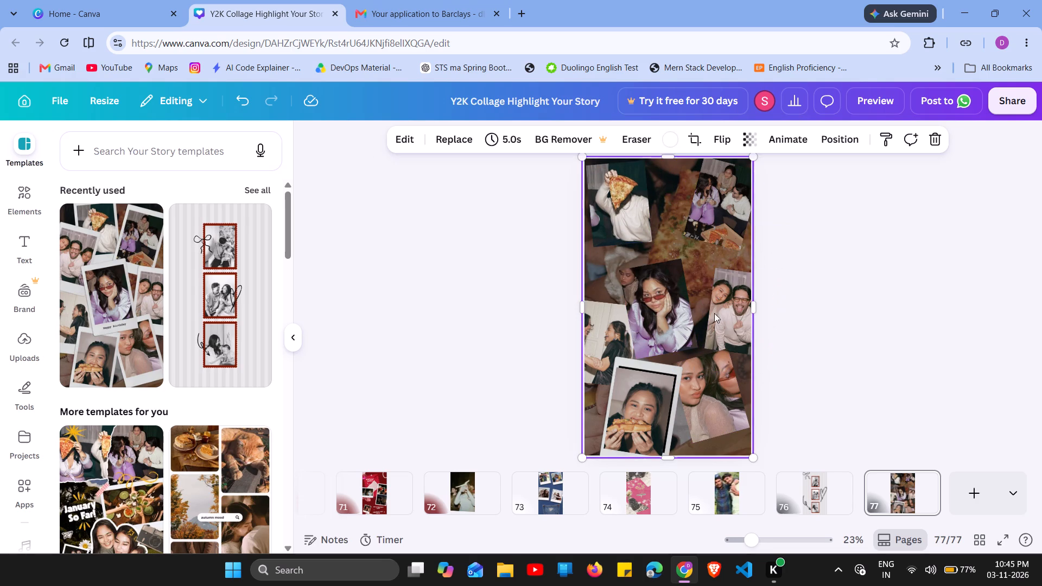
left_click(730, 303)
left_click_drag(715, 308, 695, 304)
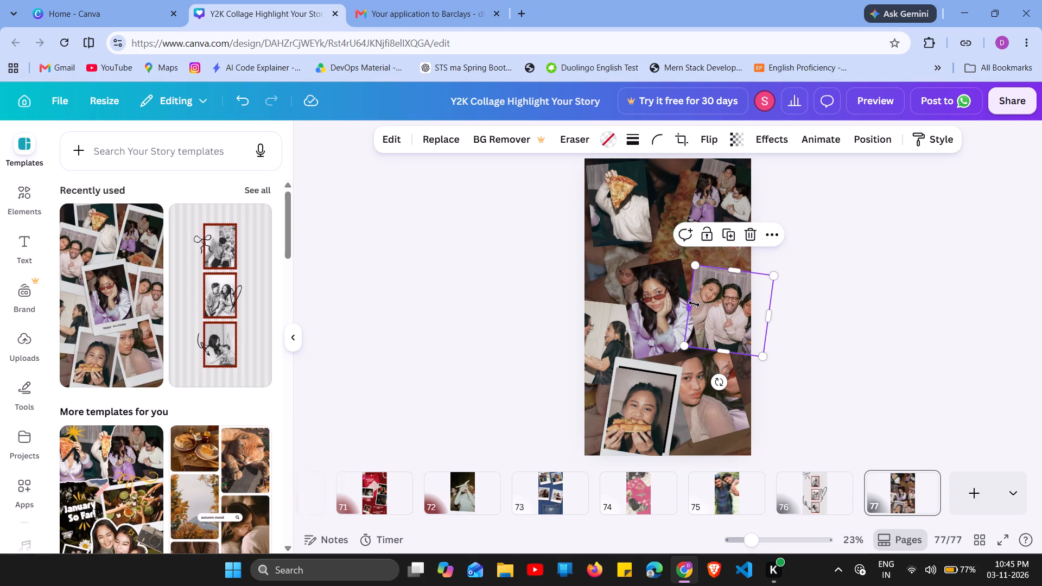
left_click_drag(735, 296, 737, 270)
left_click_drag(666, 313, 668, 306)
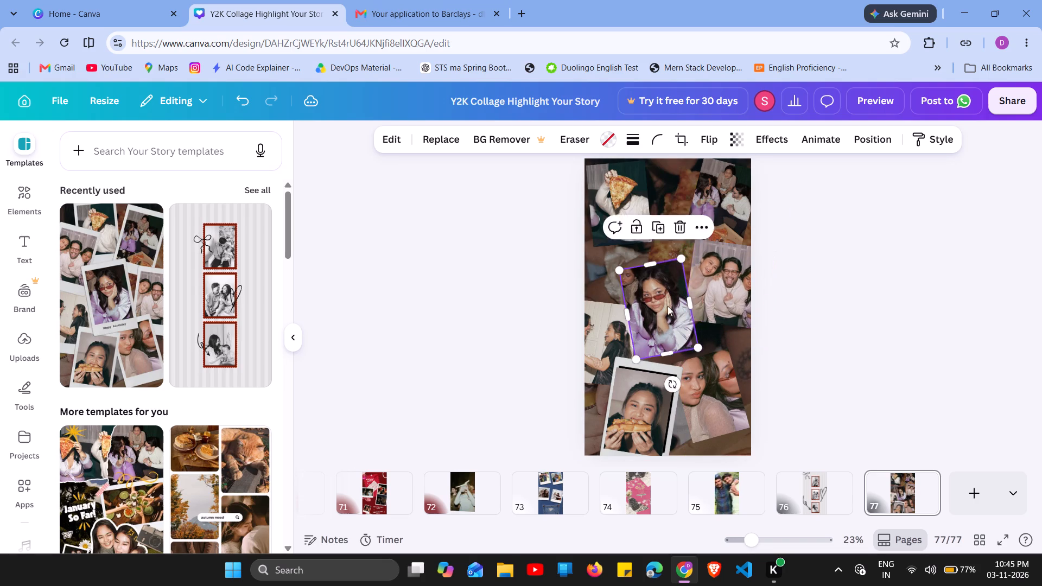
left_click_drag(668, 306, 673, 288)
Delete the white polaroid frame behind the bottom photo of the woman eating.
left_click(655, 395)
left_click(646, 366)
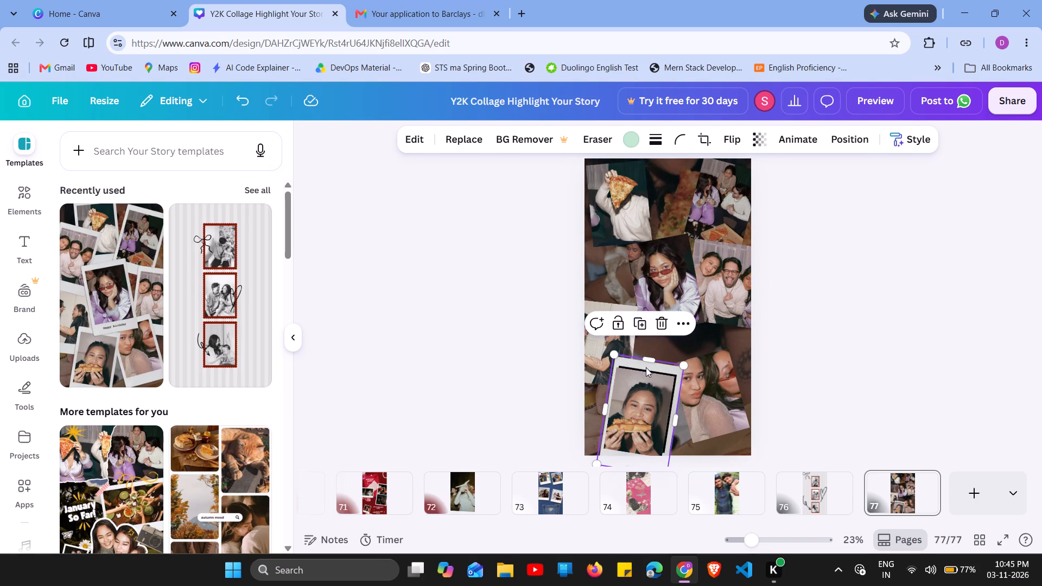
left_click(660, 329)
Move the lower-right portrait toward the right edge and the bottom photo down and right.
left_click_drag(711, 397, 726, 382)
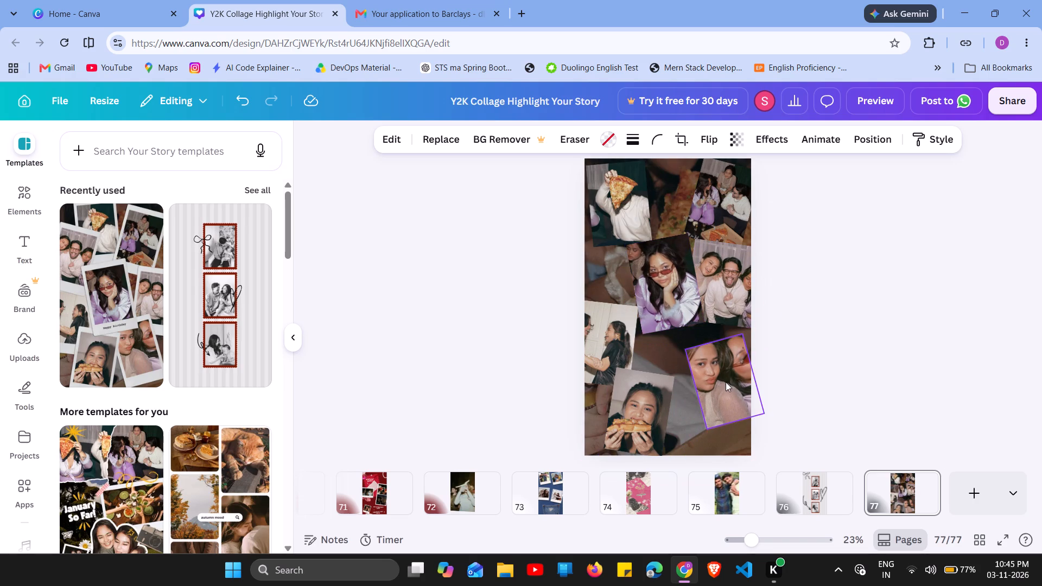
left_click_drag(618, 419, 643, 432)
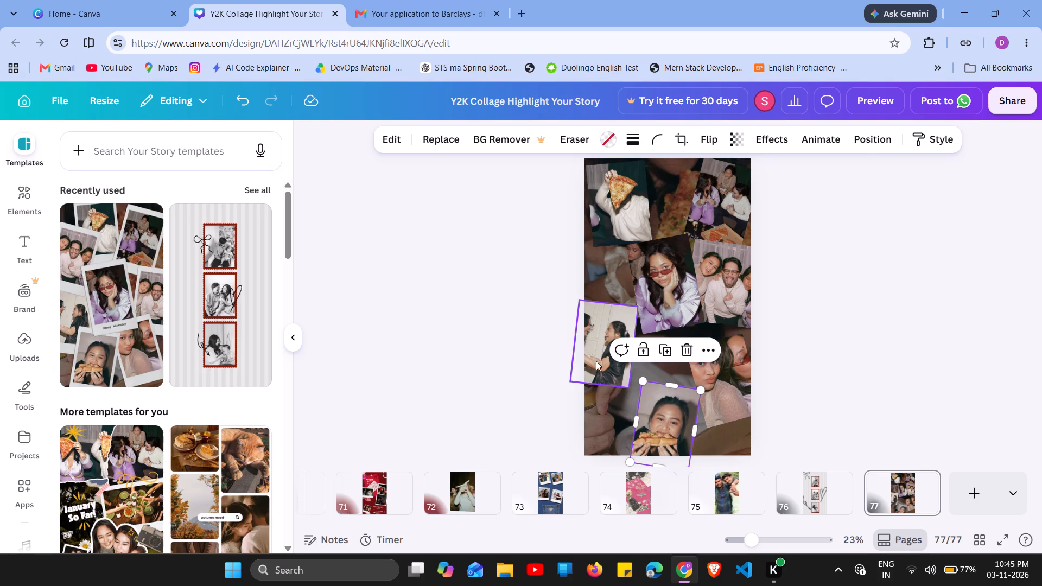
Widen the left-edge photo on both sides to reveal the second person and place it against the page's left edge.
left_click_drag(601, 360, 615, 375)
left_click_drag(590, 354, 571, 351)
left_click_drag(625, 358, 645, 366)
left_click_drag(588, 361, 573, 356)
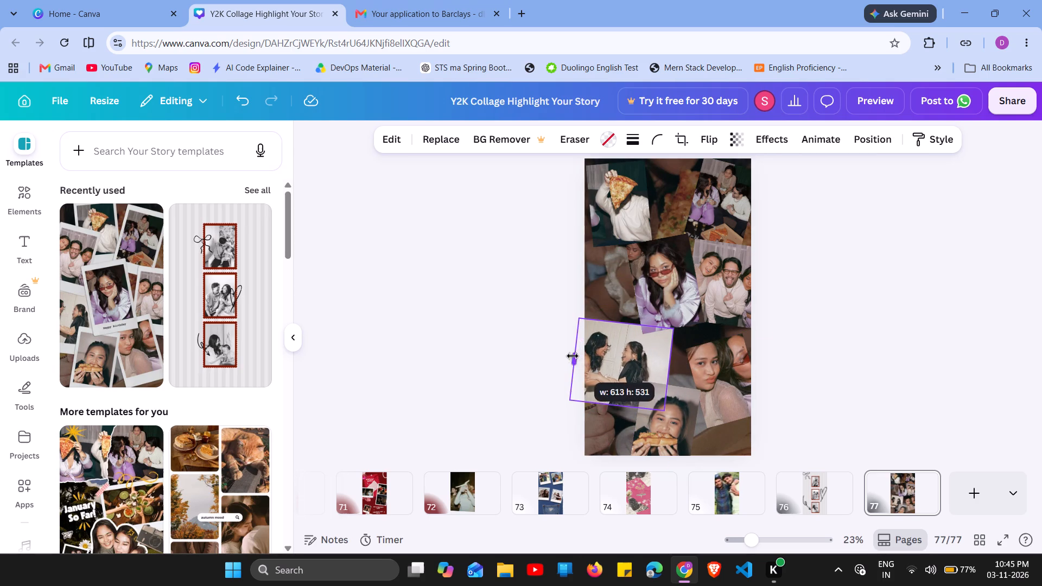
left_click_drag(573, 356, 568, 351)
left_click_drag(620, 351, 611, 356)
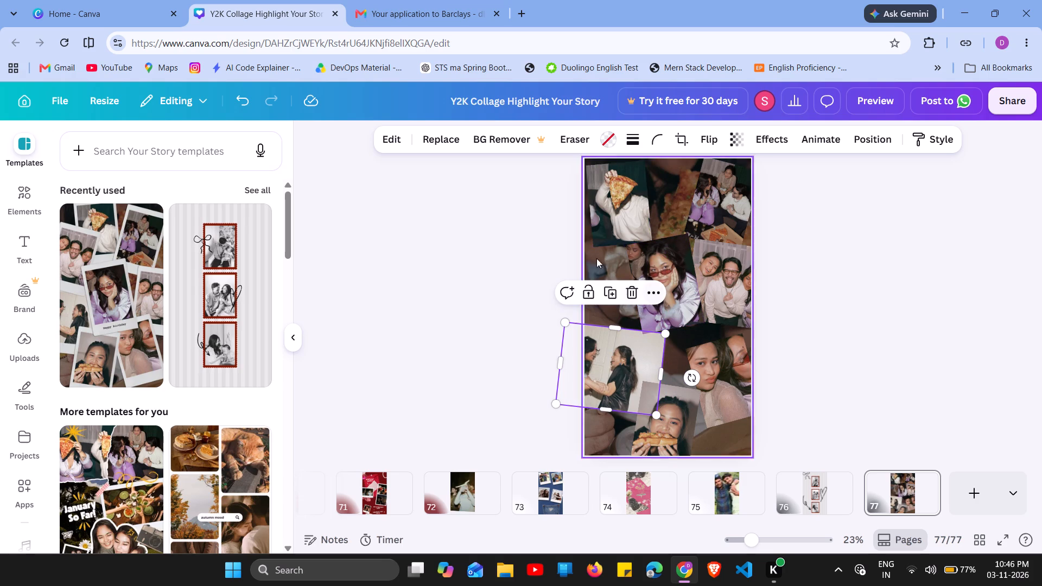
Reposition the top-right photo near its corner and shift the center and right group photos slightly left.
left_click_drag(698, 197, 679, 195)
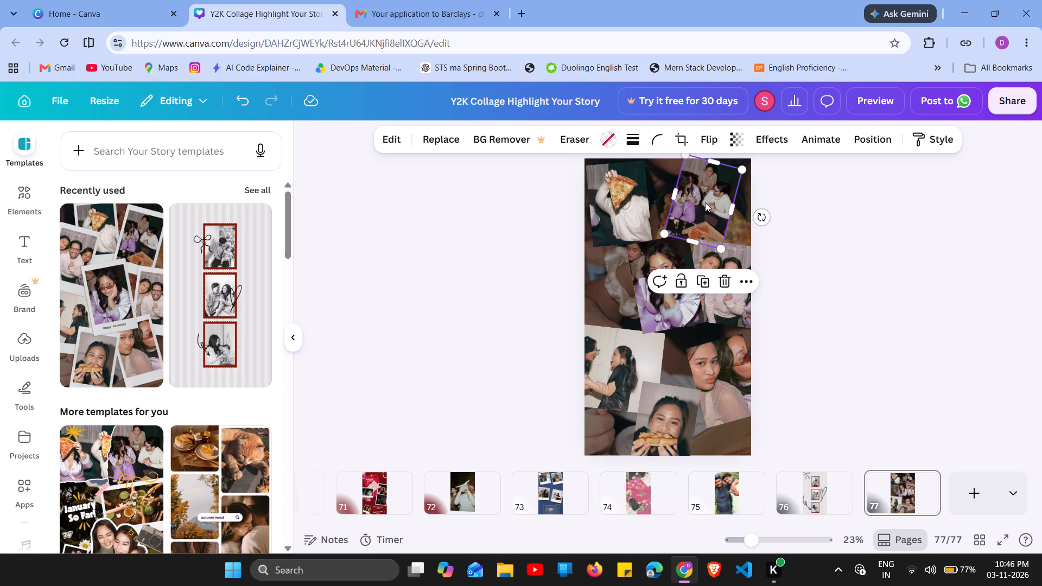
left_click_drag(708, 204, 720, 198)
left_click_drag(719, 207, 719, 219)
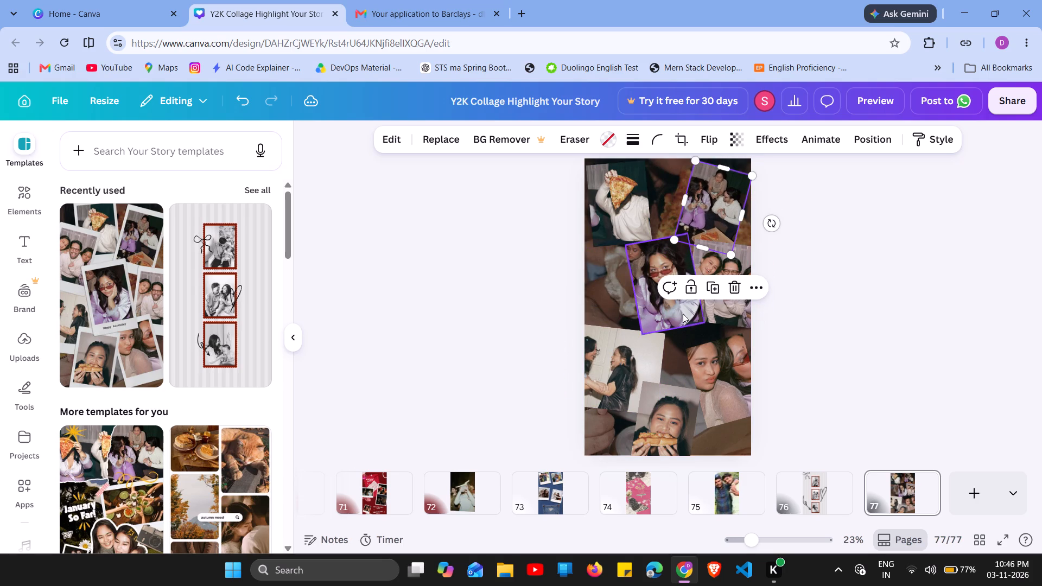
left_click_drag(651, 292, 640, 292)
left_click_drag(734, 293, 721, 293)
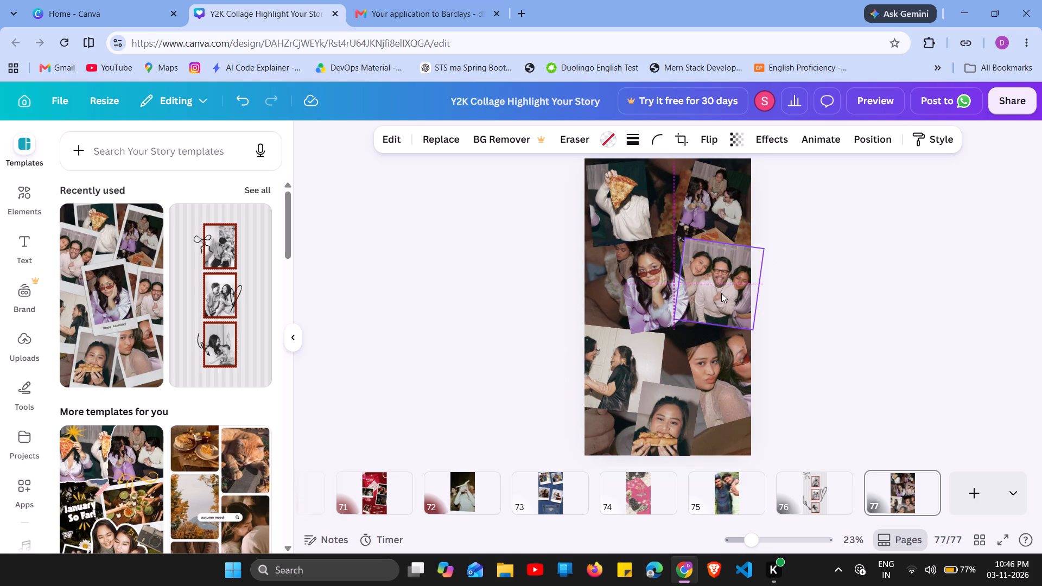
Nudge the lower-right portrait up, the bottom photo right, and the left-edge photo down.
left_click_drag(733, 381, 733, 370)
left_click_drag(686, 419, 696, 416)
left_click_drag(624, 383, 620, 373)
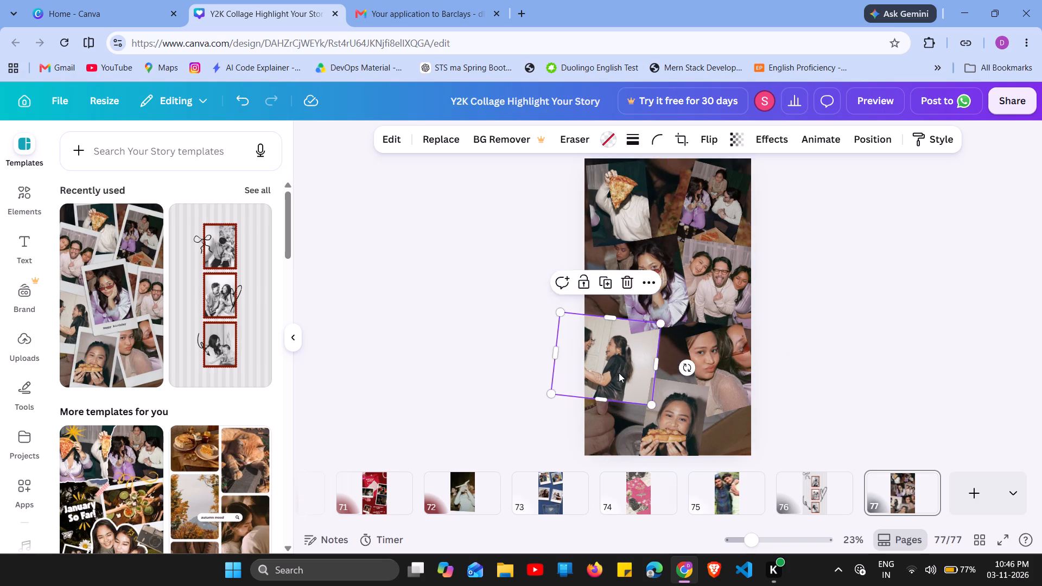
left_click_drag(619, 373, 630, 393)
left_click_drag(625, 384, 617, 384)
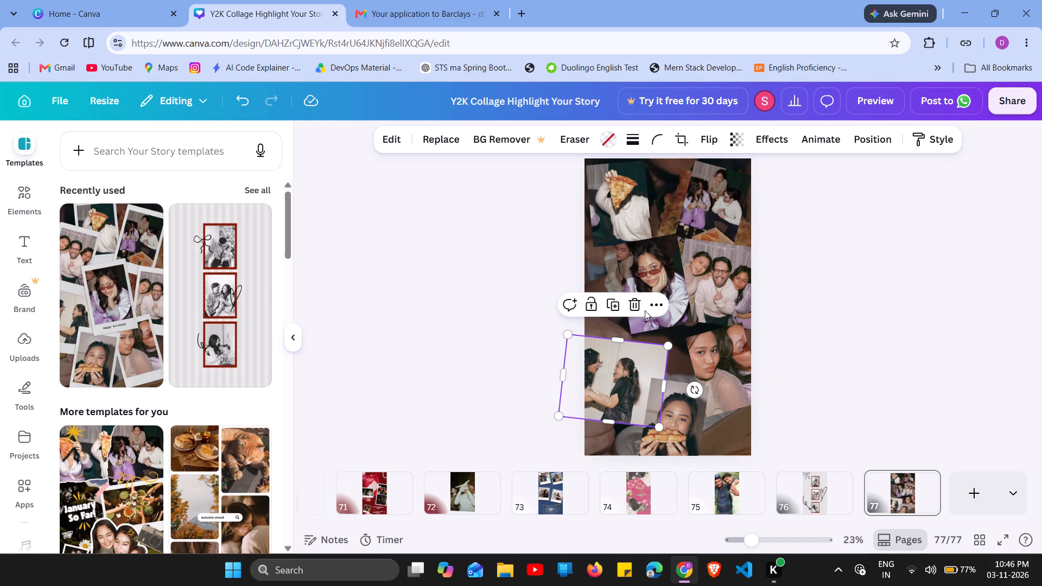
Rearrange the middle of the collage by lowering the center and right group photos and raising the bottom photo.
left_click_drag(661, 277, 655, 289)
left_click(685, 289)
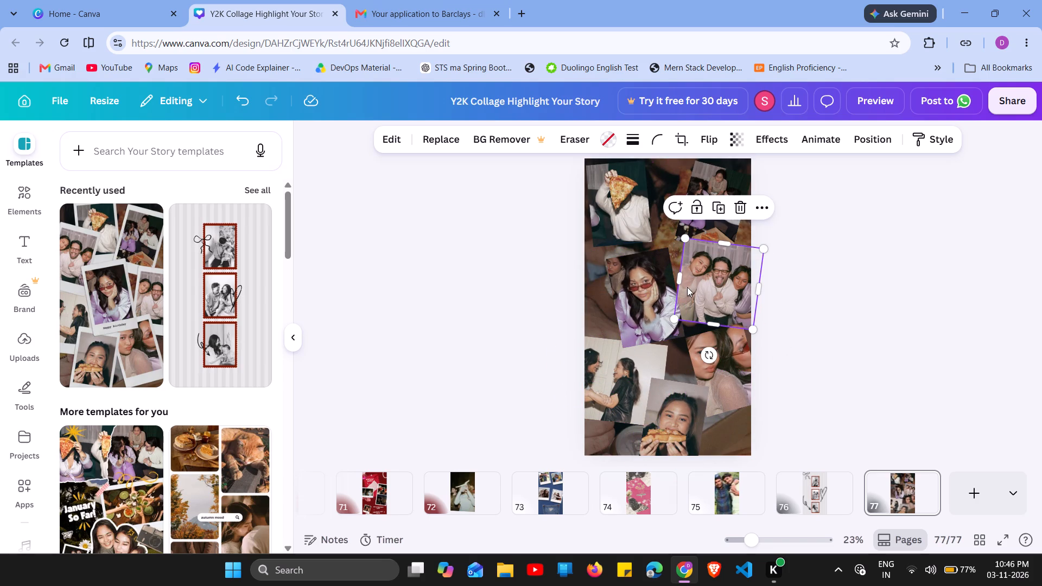
left_click_drag(723, 296, 723, 301)
left_click_drag(698, 404, 700, 387)
left_click_drag(696, 301, 697, 310)
left_click(693, 339)
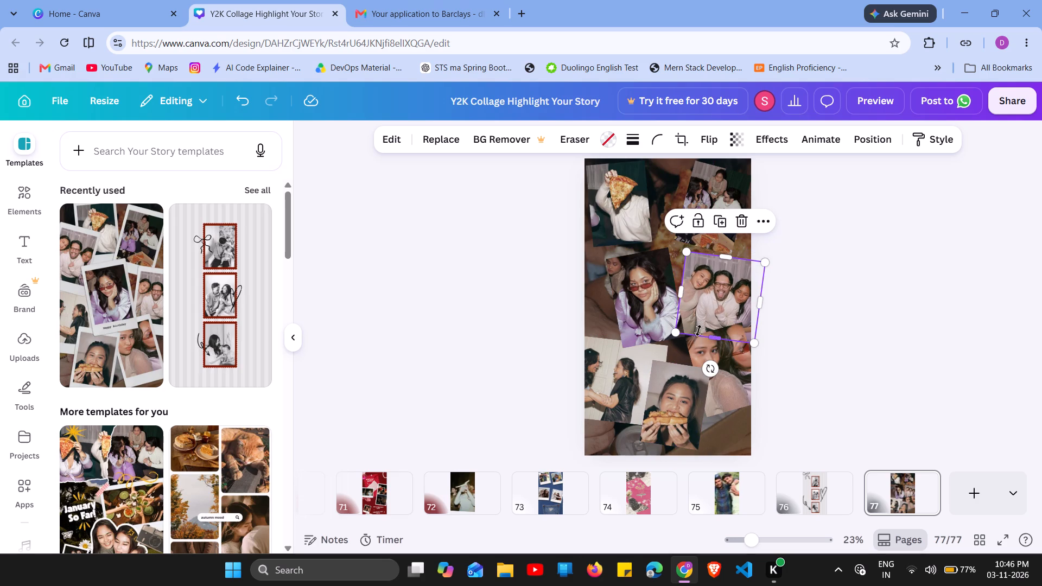
left_click_drag(720, 282, 717, 311)
left_click(689, 391)
left_click(695, 308)
left_click_drag(706, 298, 708, 322)
left_click_drag(710, 322, 728, 314)
Move the lower-right portrait up between the top-right photo and the group photo, beside the center photo.
left_click(725, 390)
left_click_drag(736, 380, 758, 339)
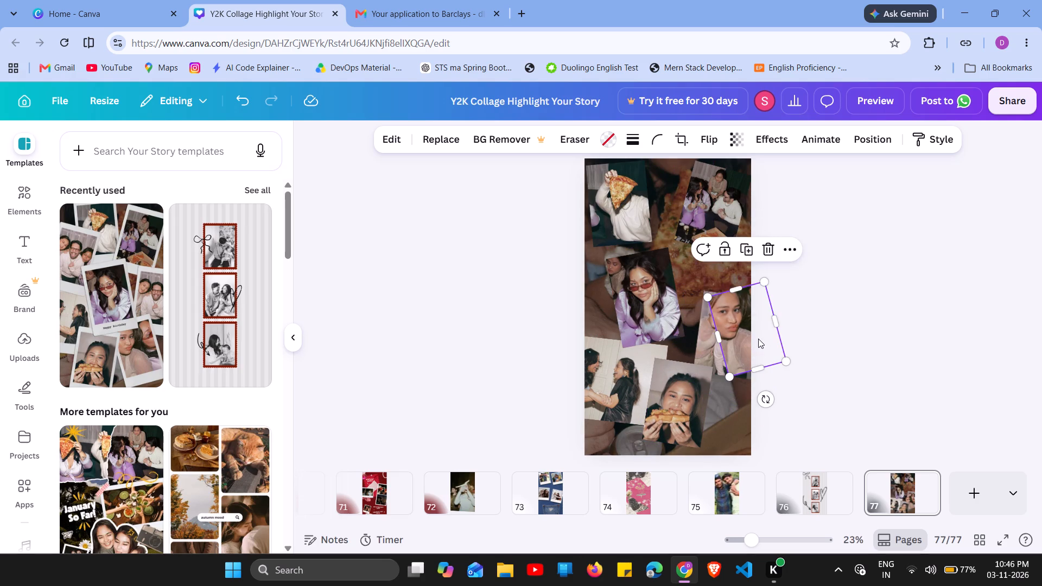
left_click_drag(745, 338, 715, 275)
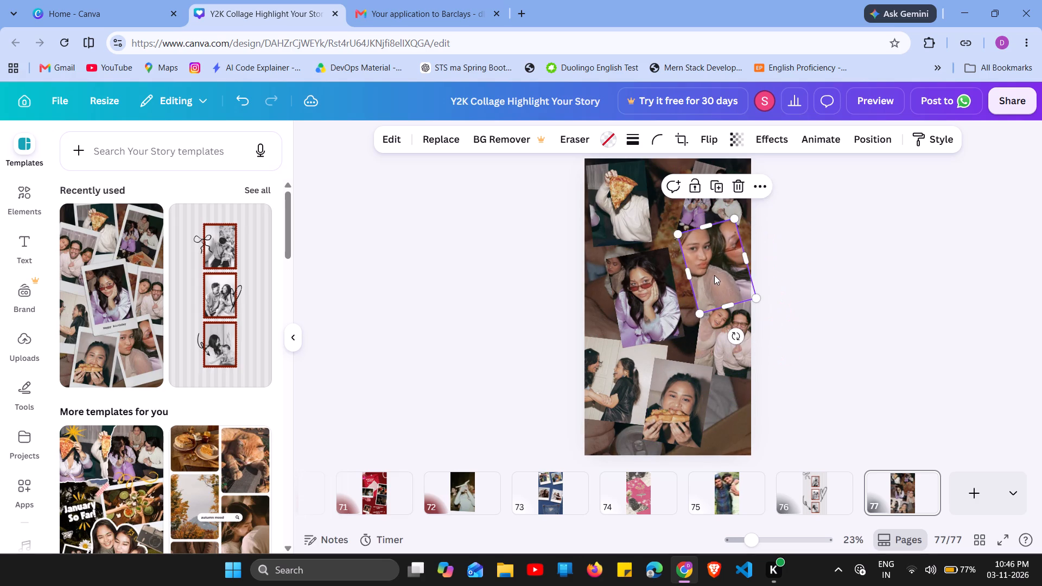
left_click_drag(714, 274, 693, 278)
Add page 78 and apply the dark "Happy Birthday!" photo template with white balloon and cake drawings.
left_click(965, 476)
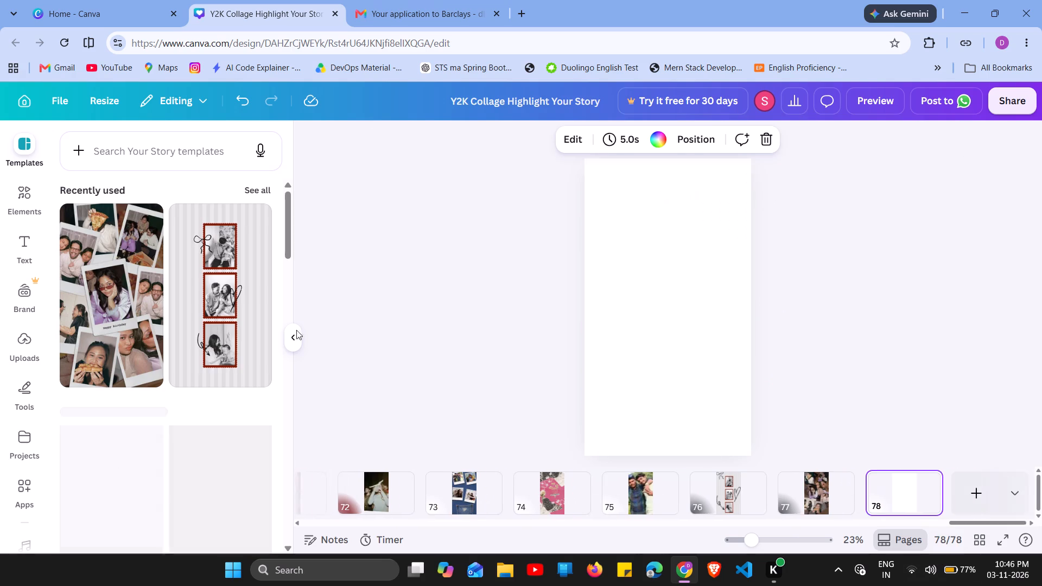
scroll(83, 336, "down", 6)
scroll(83, 336, "up", 2)
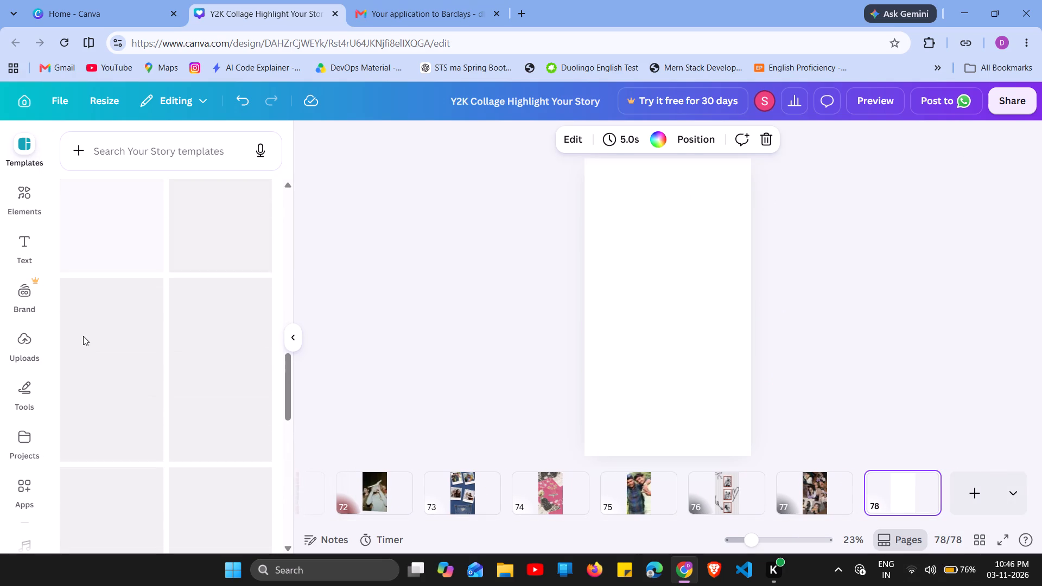
left_click(125, 354)
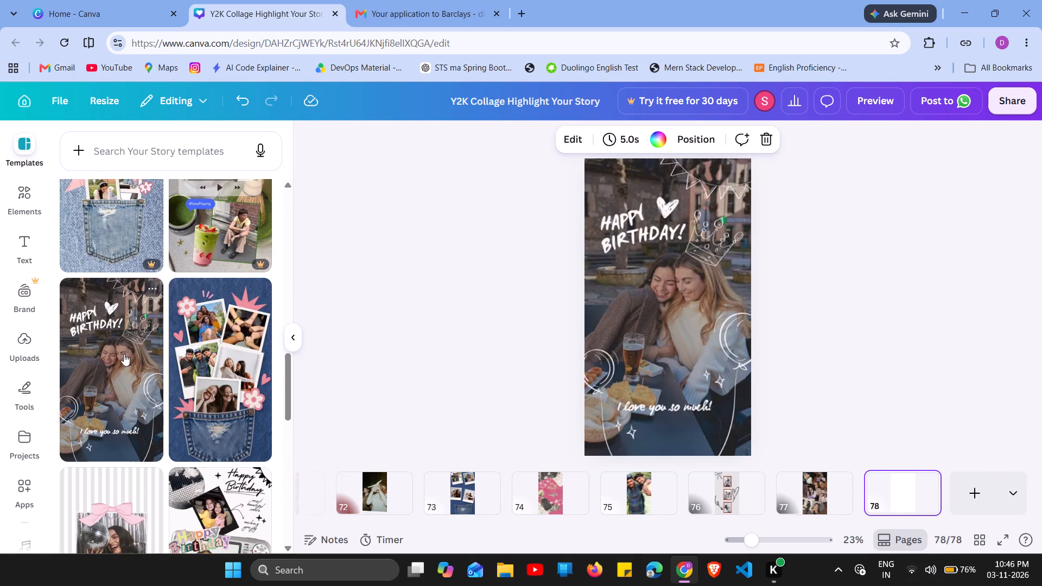
Delete the "I love you so much!" text from page 78.
left_click(636, 405)
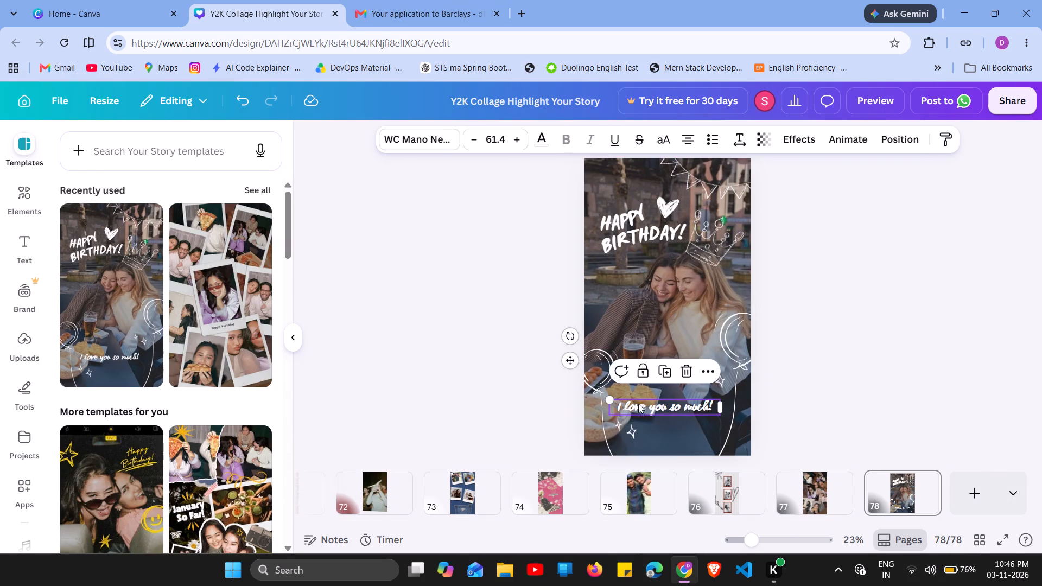
left_click(683, 373)
Enlarge the left and right white balloon drawings on page 78.
left_click(611, 378)
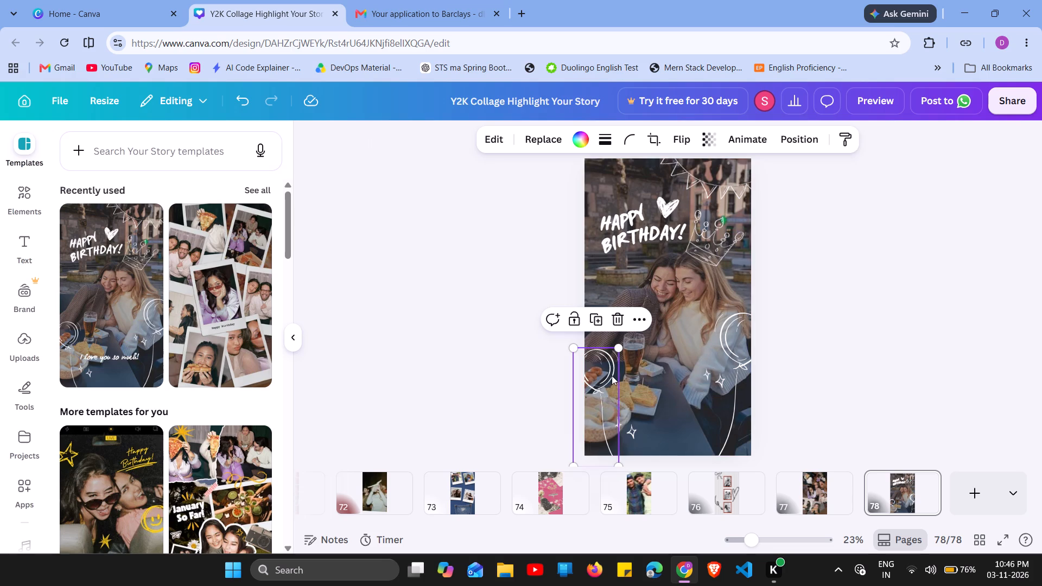
left_click_drag(616, 345, 663, 294)
left_click(733, 345)
left_click_drag(713, 310, 714, 307)
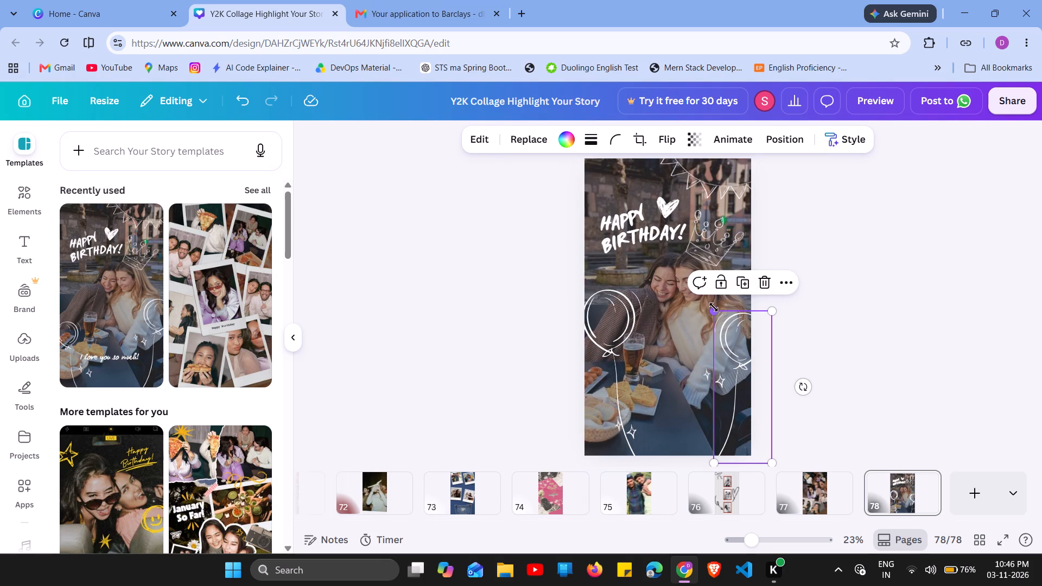
left_click_drag(714, 307, 685, 285)
Shift the two balloons outward toward the page edges and move both sparkle pairs inward between the balloon strings.
left_click(690, 428)
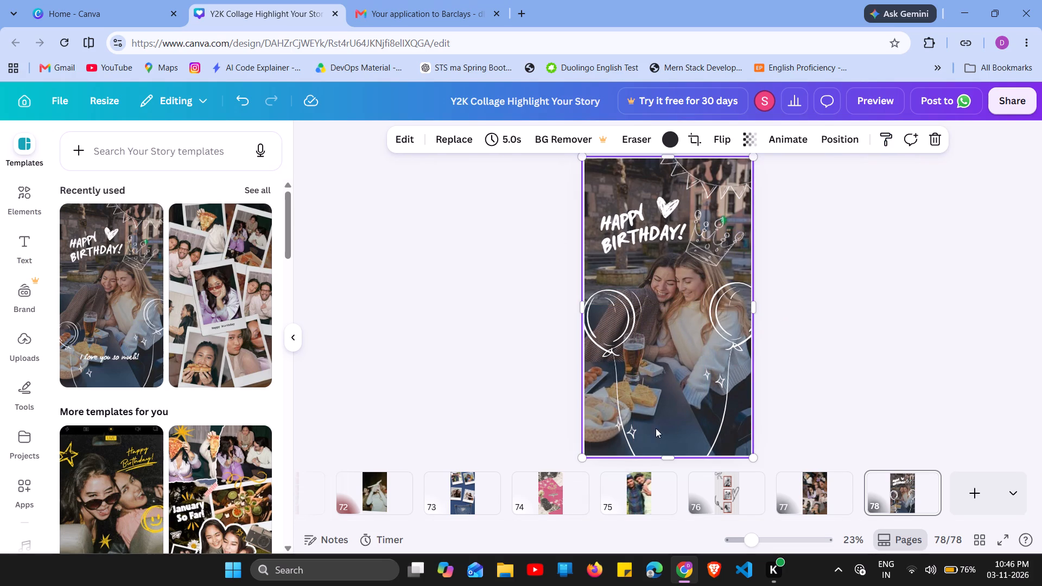
left_click(636, 432)
left_click(630, 430)
left_click(668, 428)
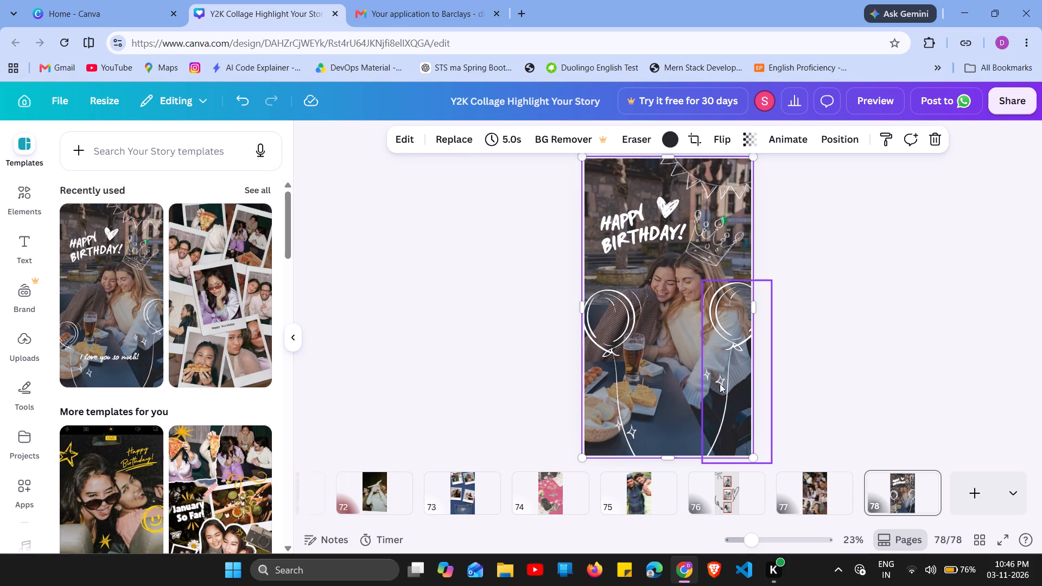
left_click(714, 373)
left_click_drag(739, 377, 754, 377)
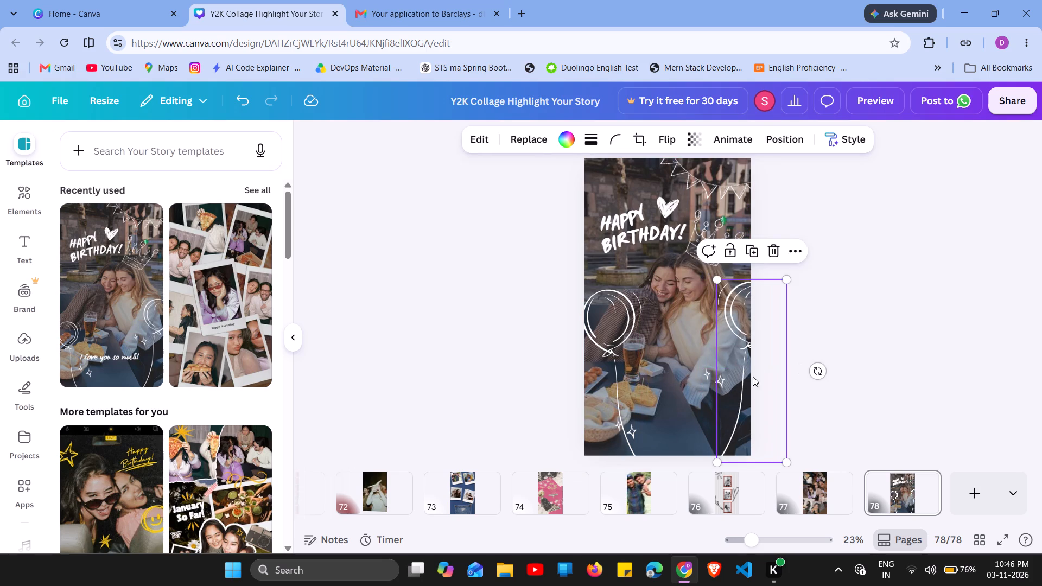
left_click_drag(707, 376, 668, 384)
left_click_drag(632, 426, 627, 426)
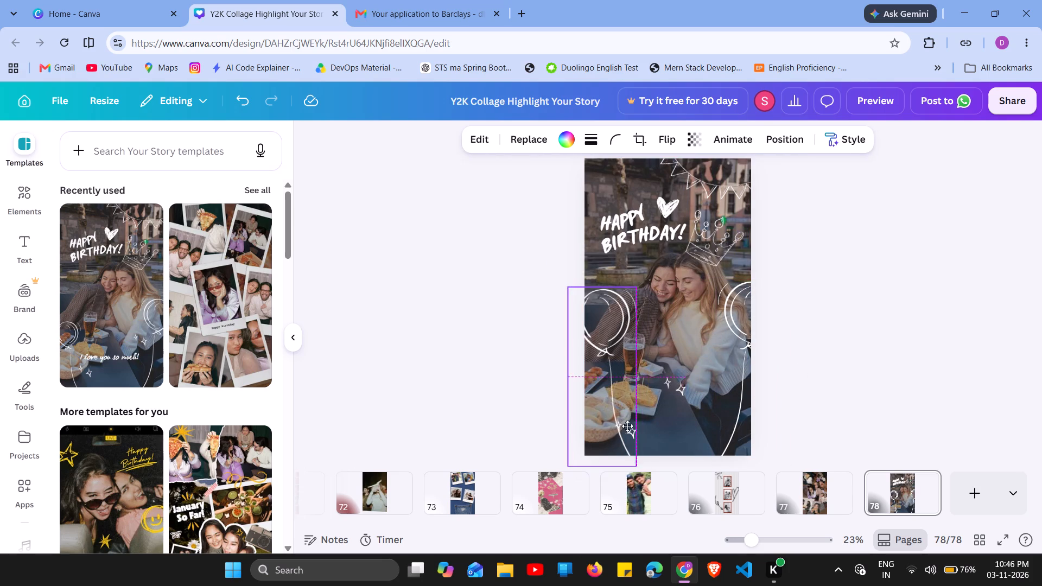
left_click_drag(627, 426, 622, 426)
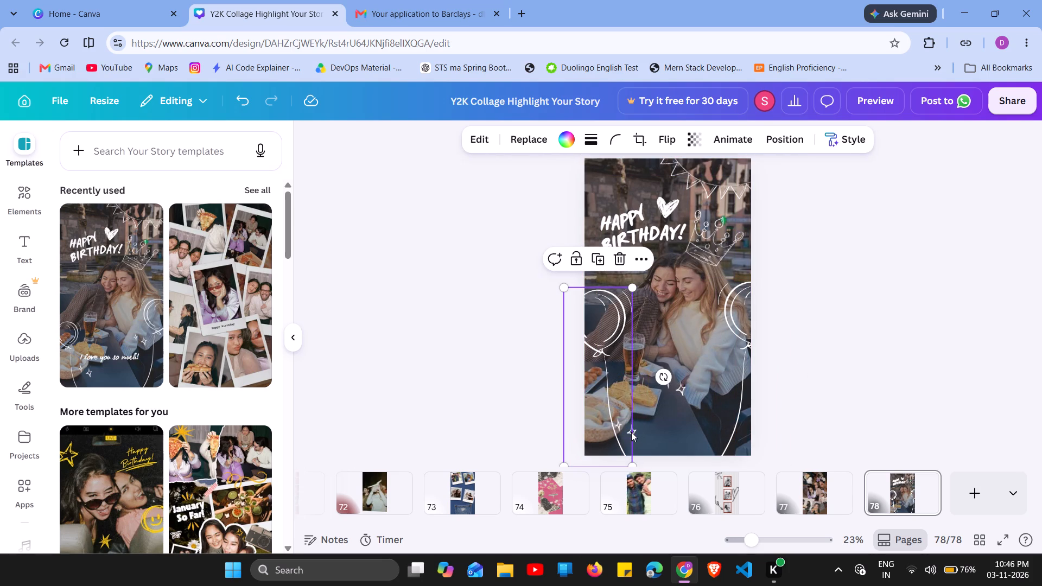
left_click(631, 432)
left_click_drag(634, 428, 664, 428)
Move both balloons inward and place them level with each other around the couple.
left_click_drag(610, 407, 626, 397)
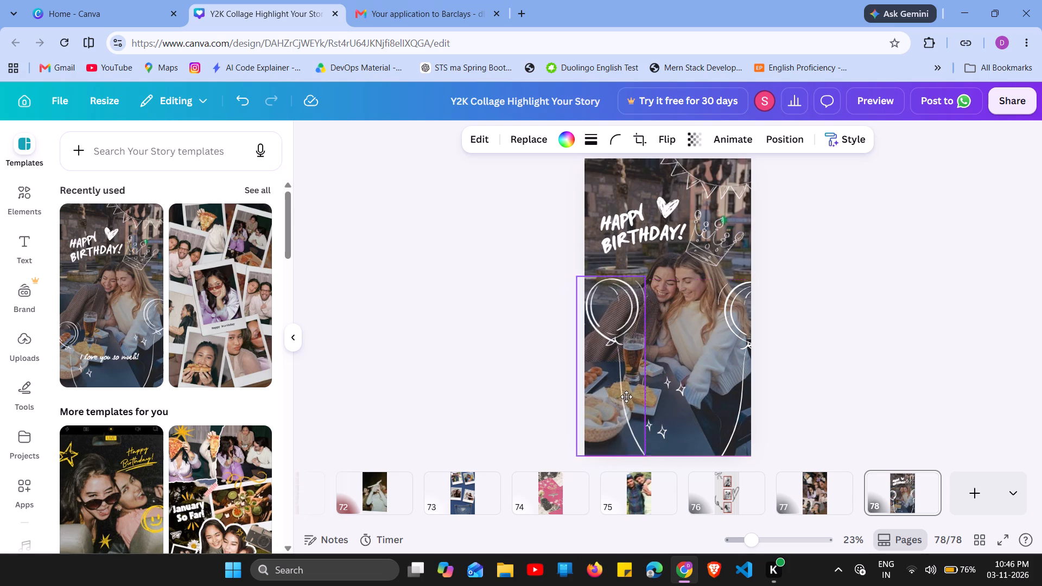
left_click_drag(626, 397, 629, 395)
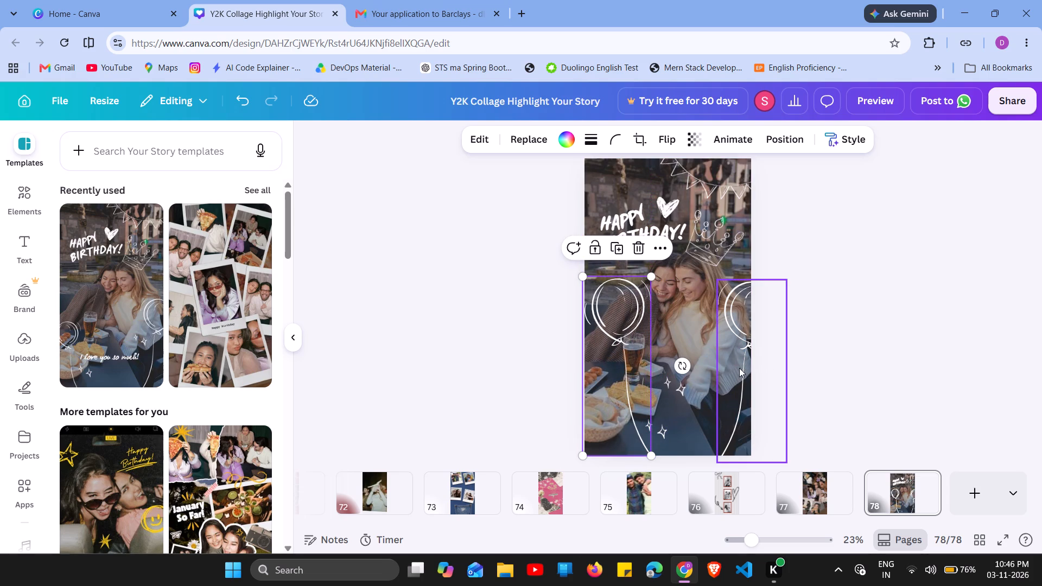
left_click_drag(740, 368, 719, 366)
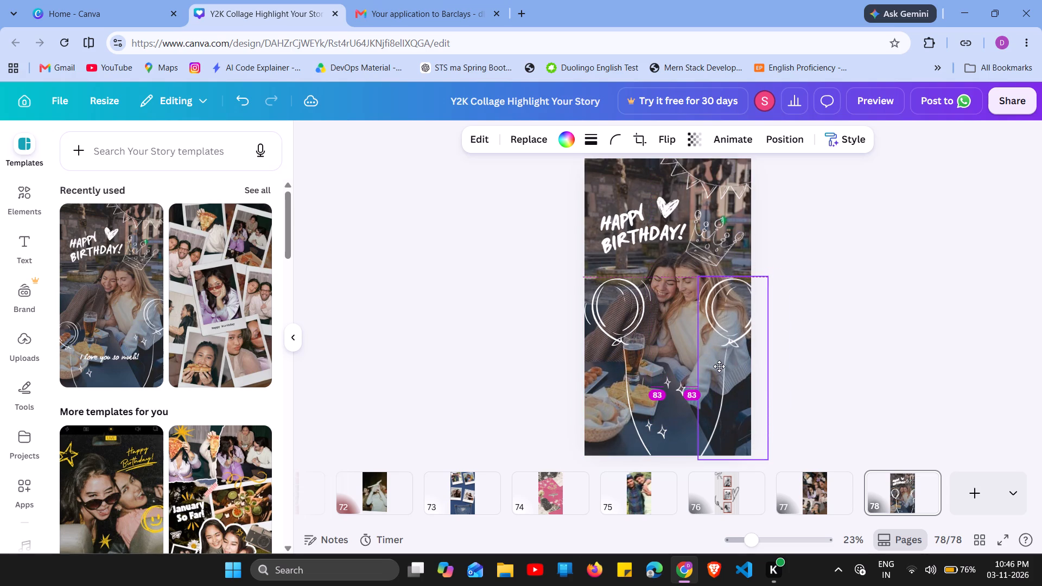
left_click_drag(719, 366, 719, 368)
left_click_drag(601, 377, 602, 383)
Lower the bottom sparkle pair toward the page's lower edge and enlarge both sparkle pairs.
left_click(662, 435)
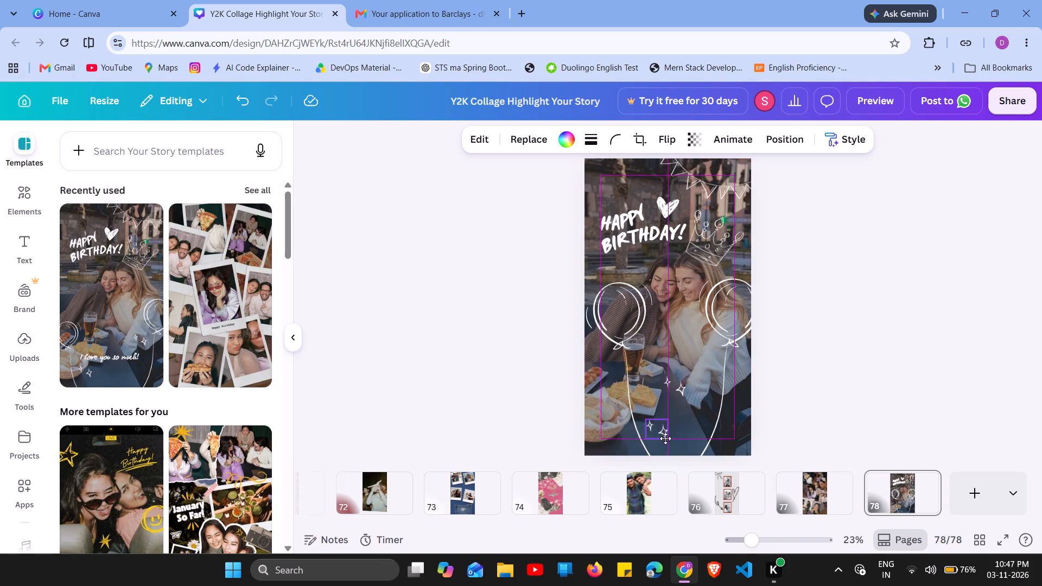
left_click_drag(652, 422, 657, 432)
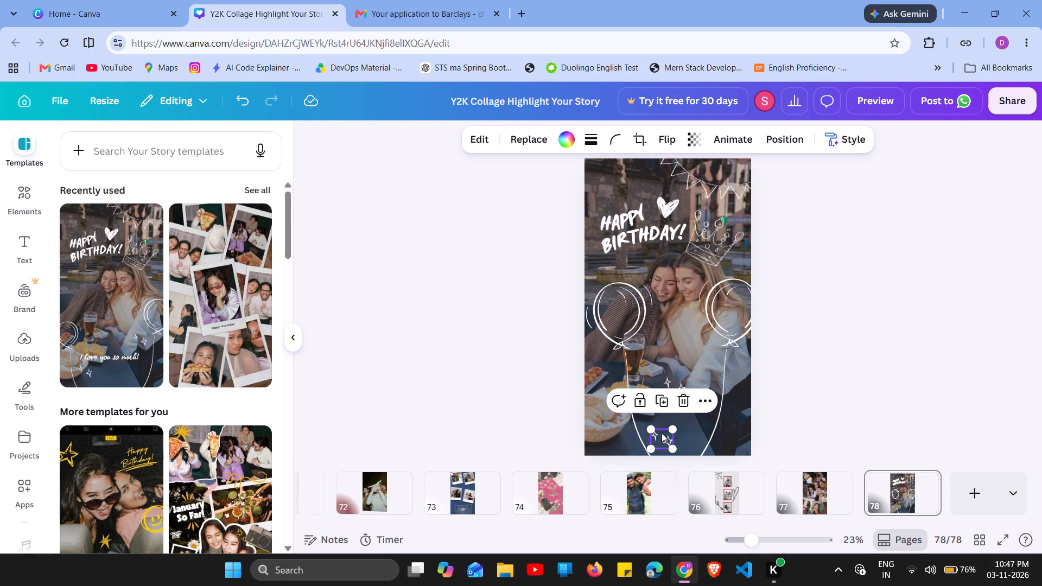
left_click_drag(669, 430, 679, 424)
left_click(684, 347)
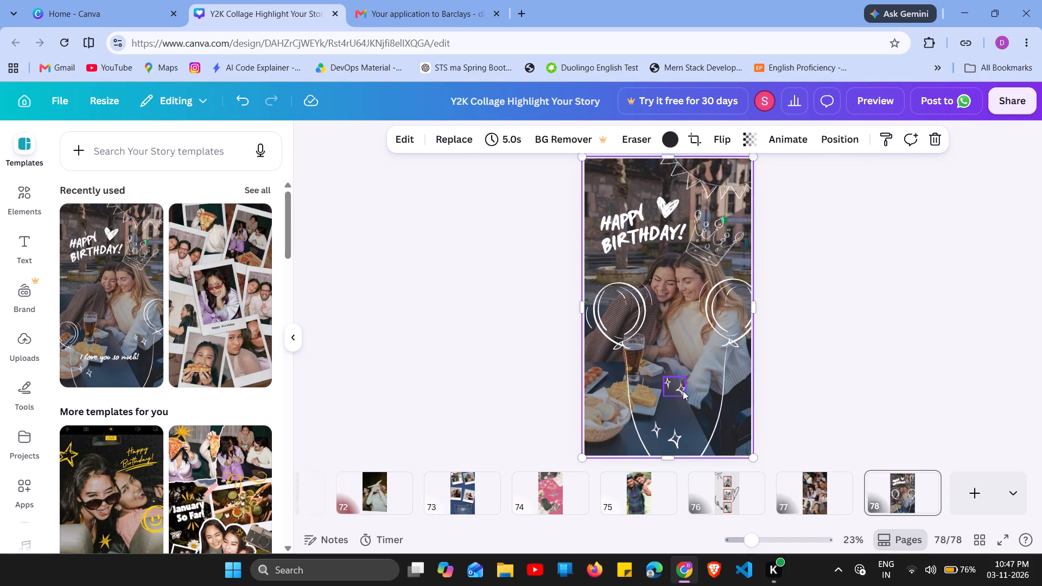
left_click(682, 391)
left_click_drag(686, 378, 697, 367)
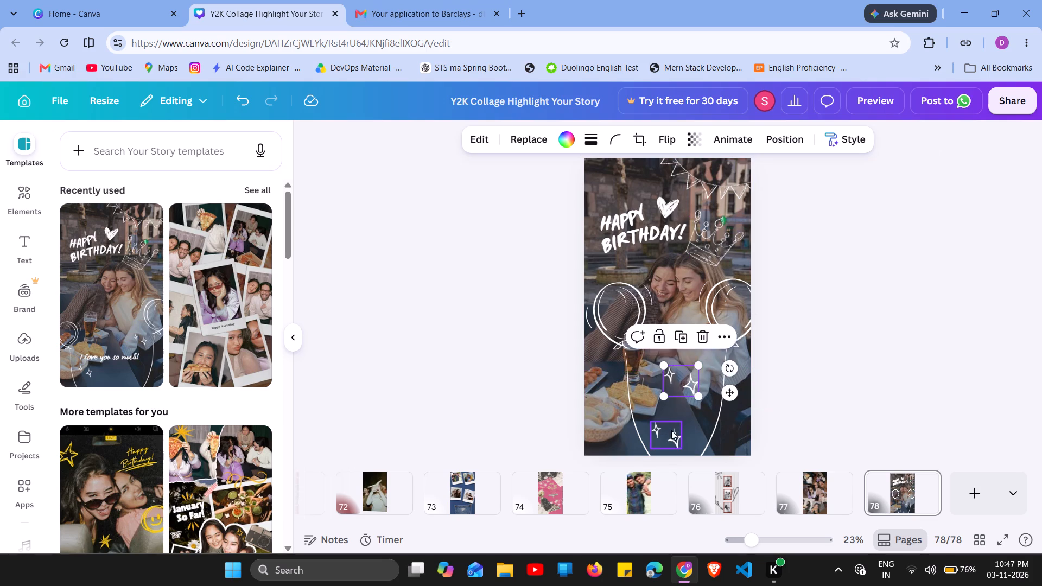
left_click(671, 430)
Delete the "HAPPY" and "BIRTHDAY!" texts and the heart drawing from page 78.
left_click(644, 206)
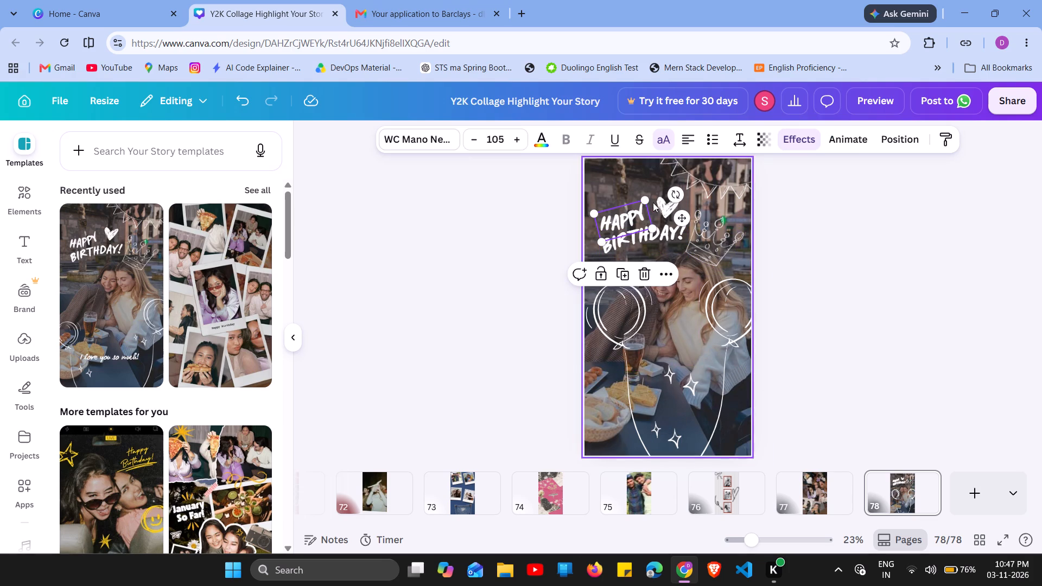
left_click(647, 275)
left_click(659, 222)
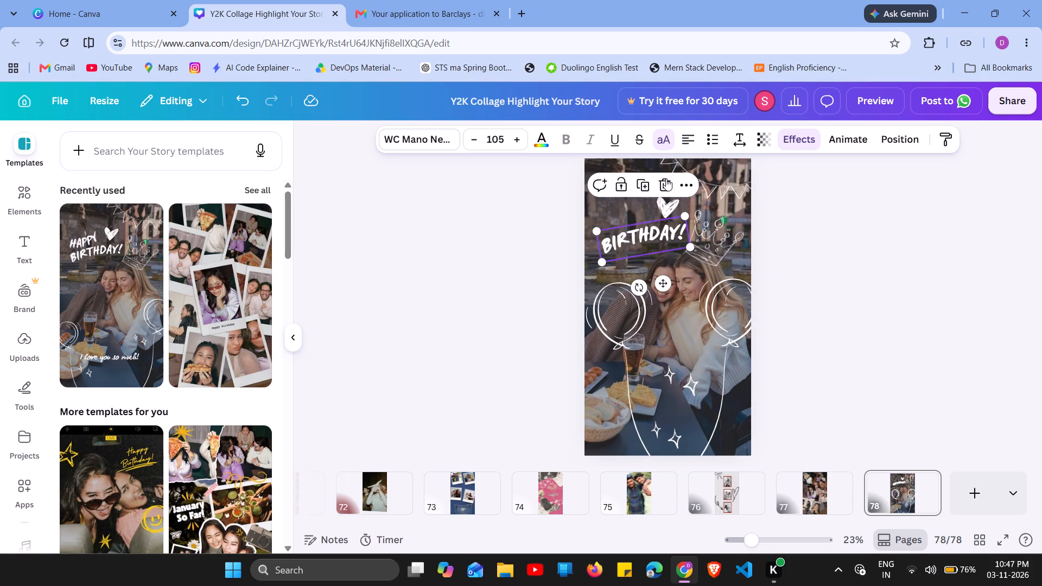
left_click(659, 188)
left_click(664, 213)
left_click(682, 251)
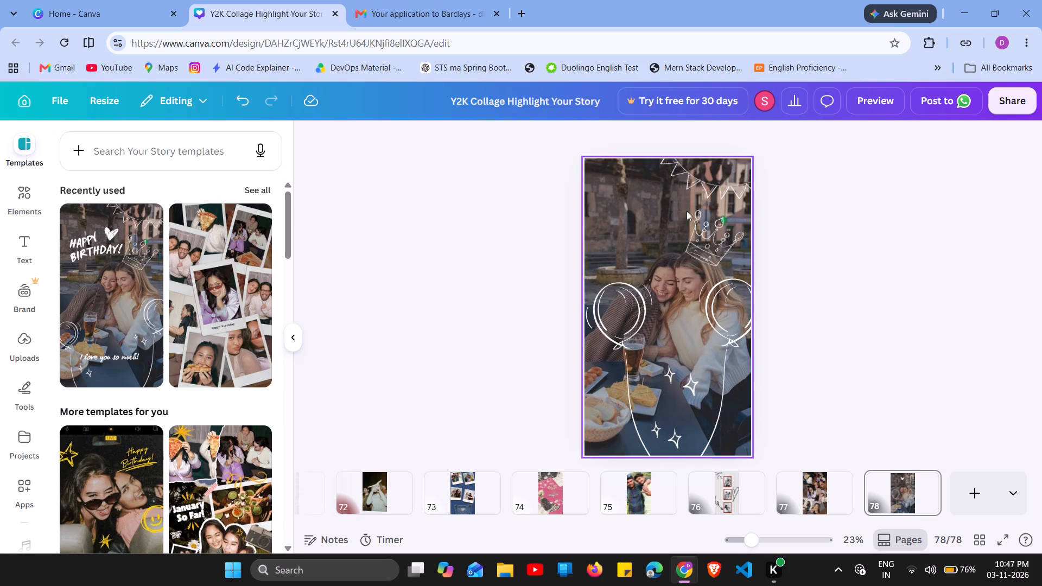
Straighten the bunting drawing to horizontal, enlarge it past the page width, and place it along the page's top edge.
left_click_drag(688, 175, 679, 205)
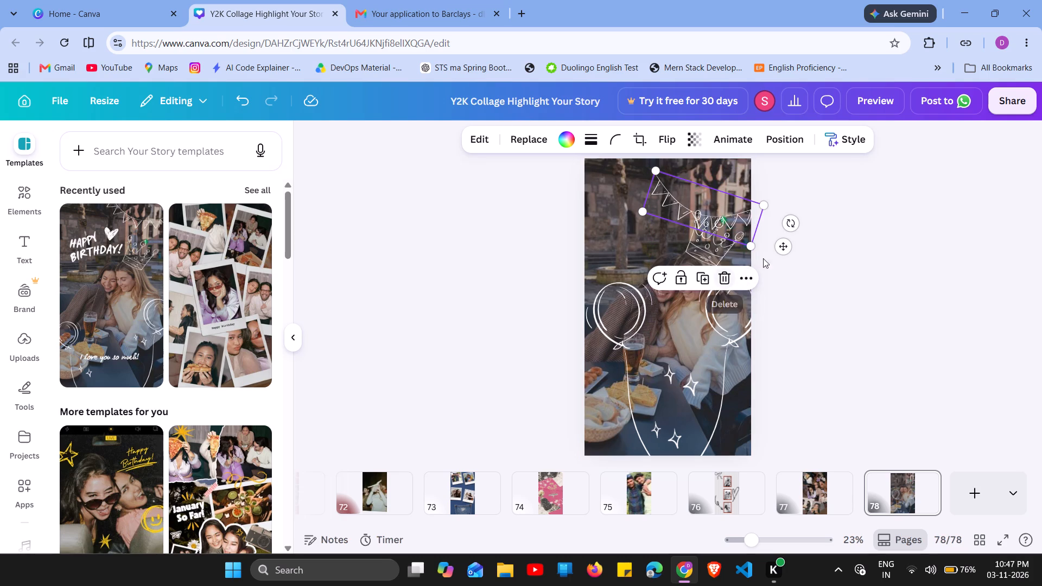
left_click_drag(790, 227, 798, 199)
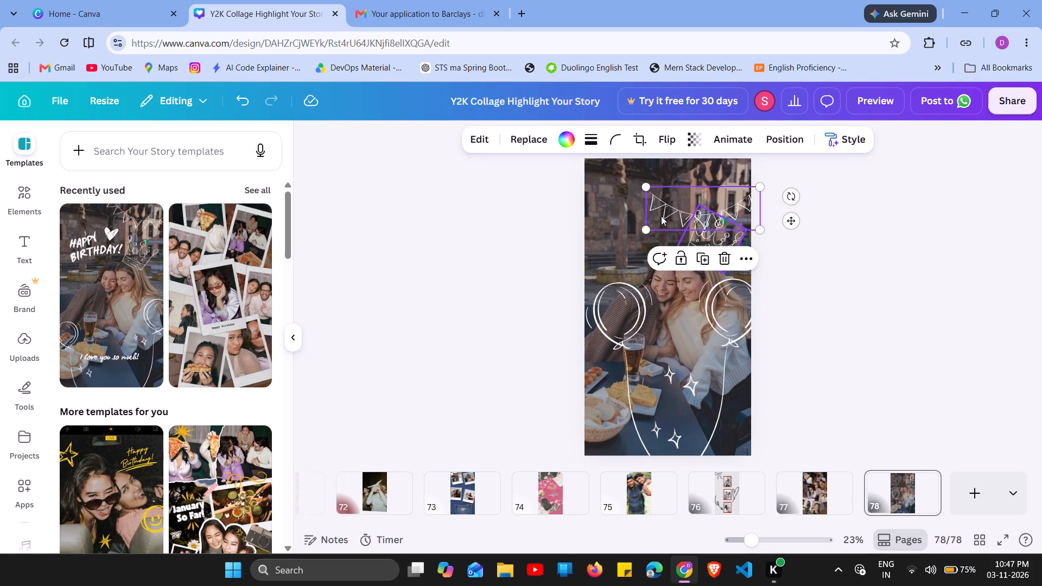
left_click_drag(647, 187, 550, 207)
left_click(550, 207)
left_click_drag(674, 188, 683, 176)
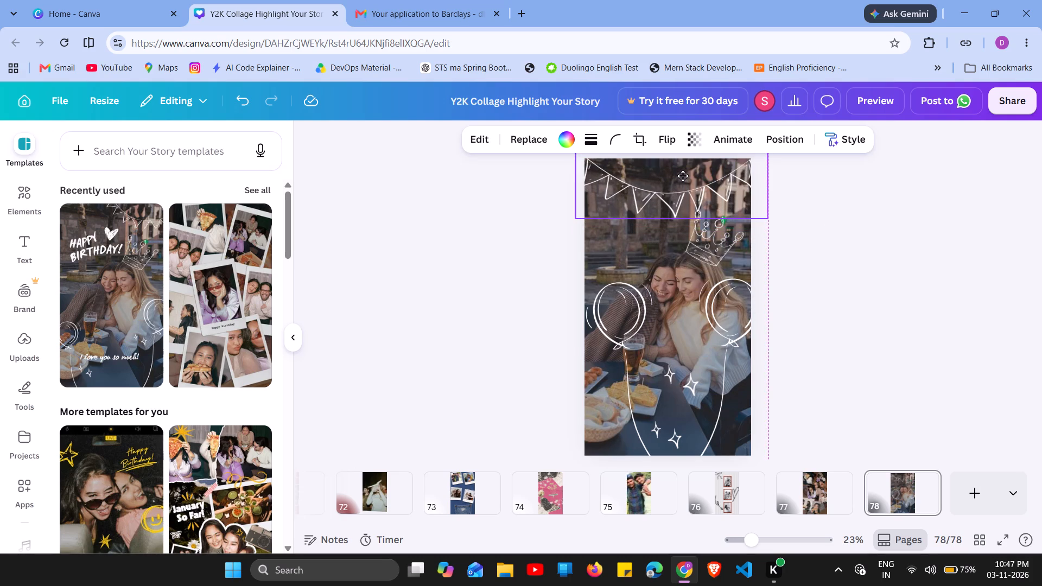
left_click_drag(683, 176, 677, 170)
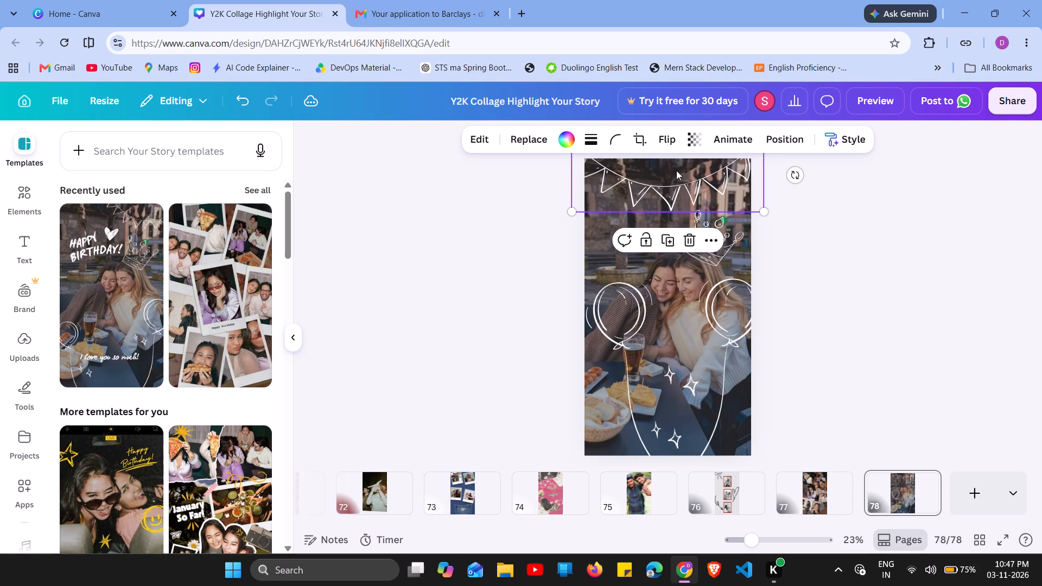
Fine-tune the bunting's size so it spans the page width, and raise it slightly at the top edge.
left_click_drag(767, 211, 755, 200)
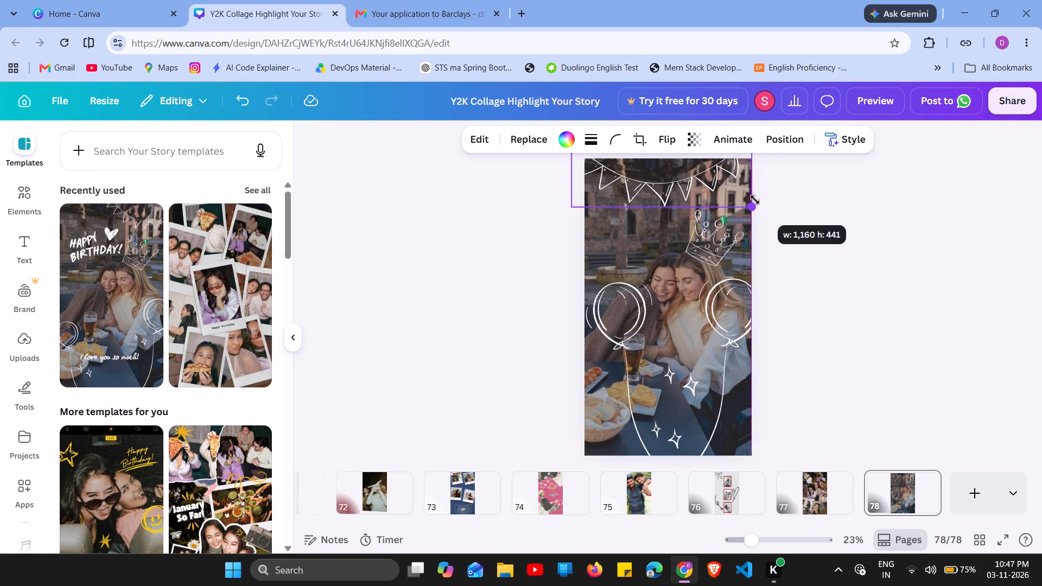
left_click_drag(755, 200, 752, 194)
left_click_drag(752, 194, 766, 202)
left_click(728, 189)
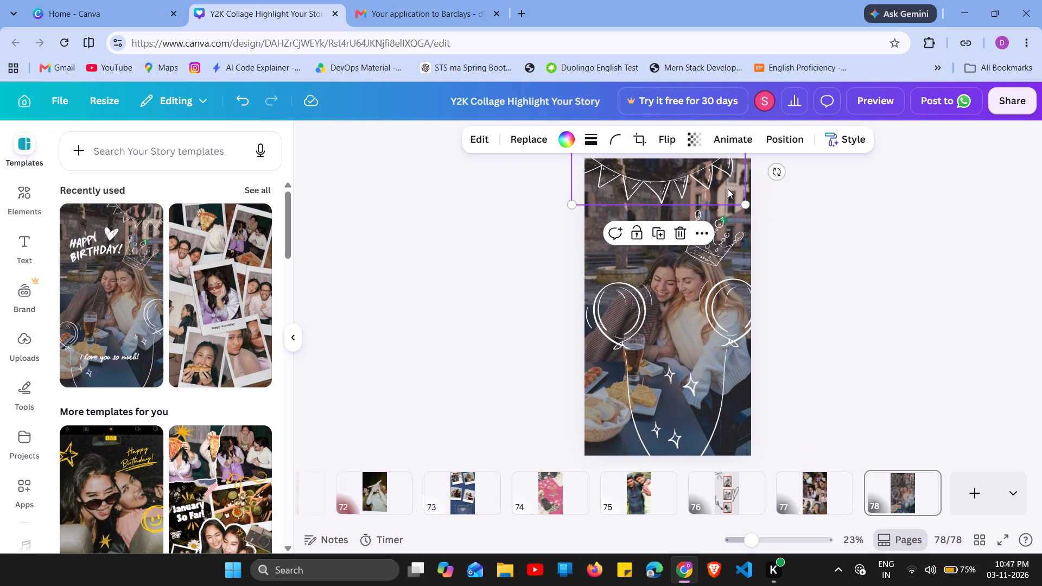
left_click_drag(744, 203, 760, 217)
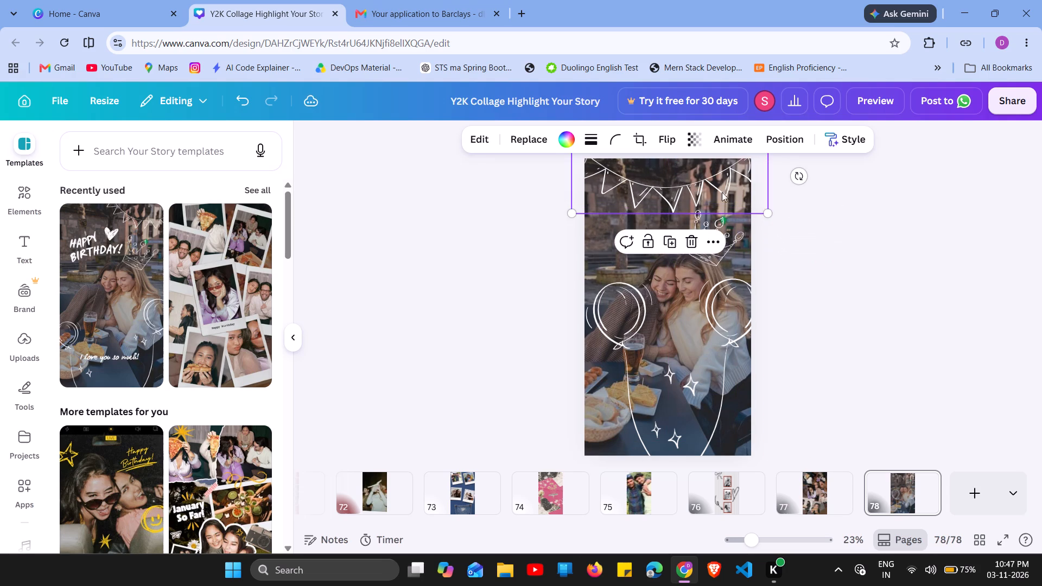
left_click_drag(712, 184, 713, 174)
left_click(869, 197)
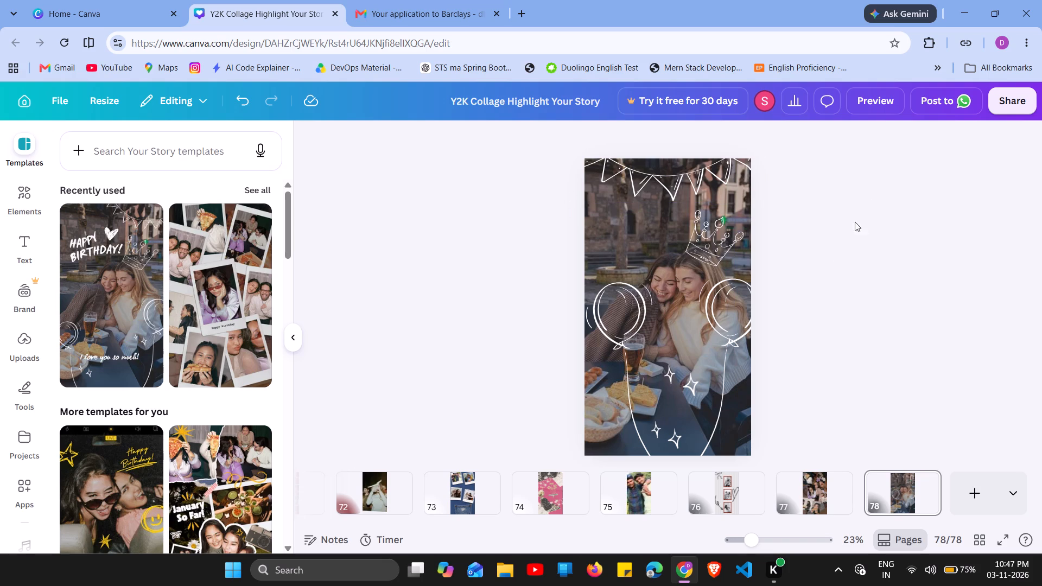
left_click(811, 367)
Add page 79 and apply the white "New Collection" fashion template.
left_click(984, 487)
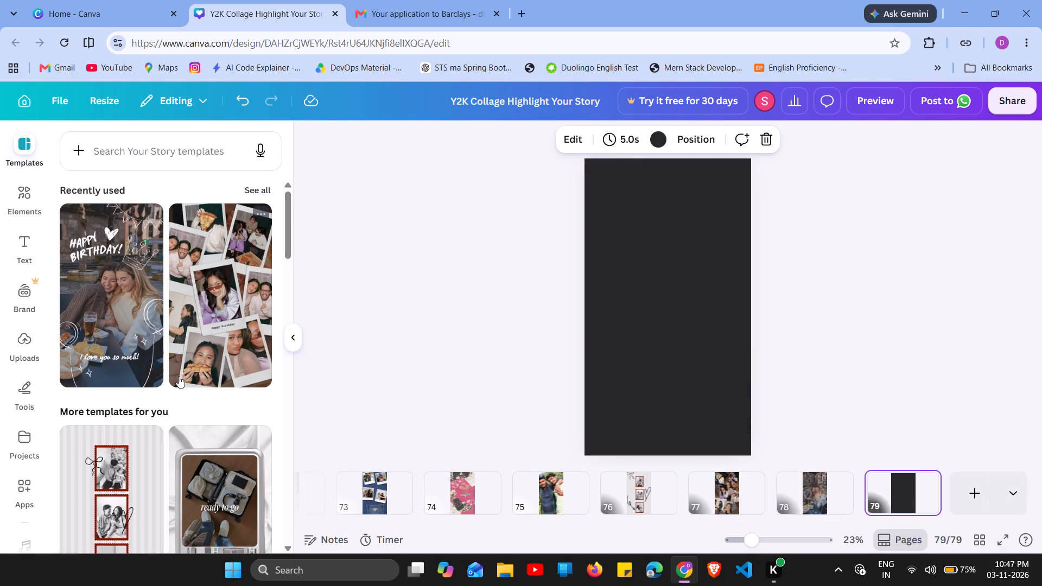
scroll(175, 374, "down", 4)
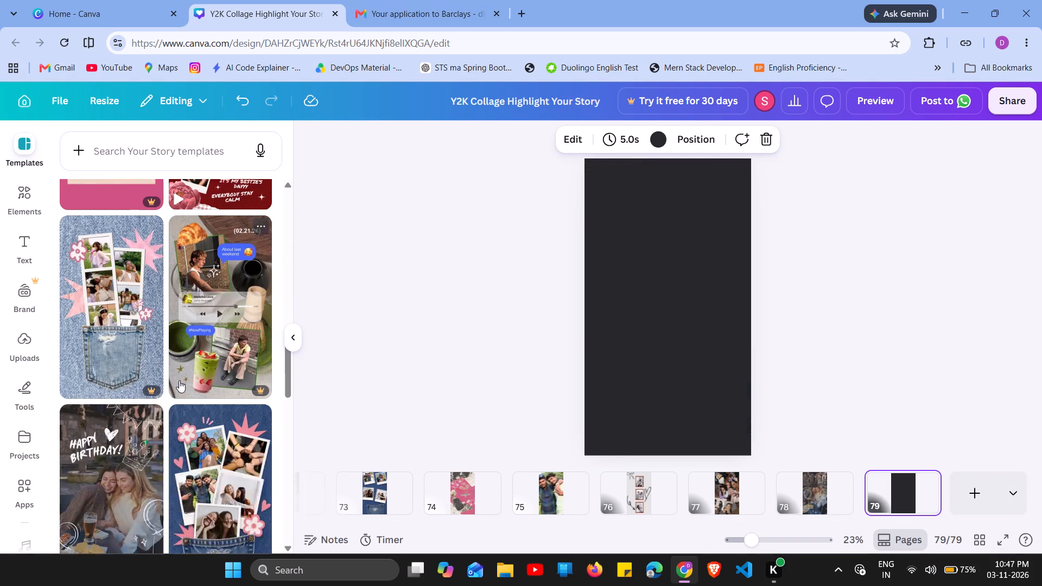
scroll(179, 380, "down", 4)
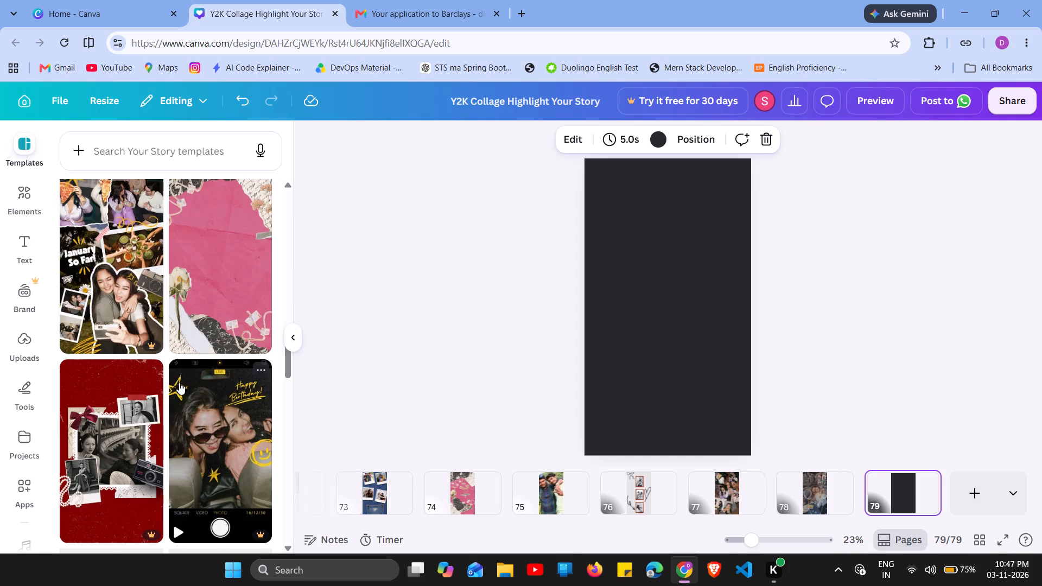
scroll(179, 383, "down", 5)
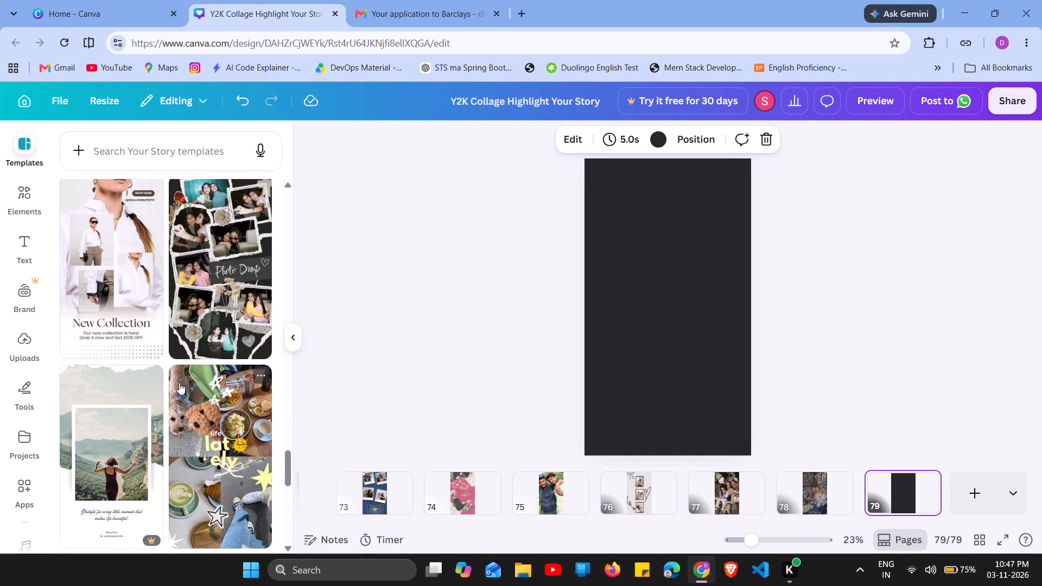
left_click(124, 273)
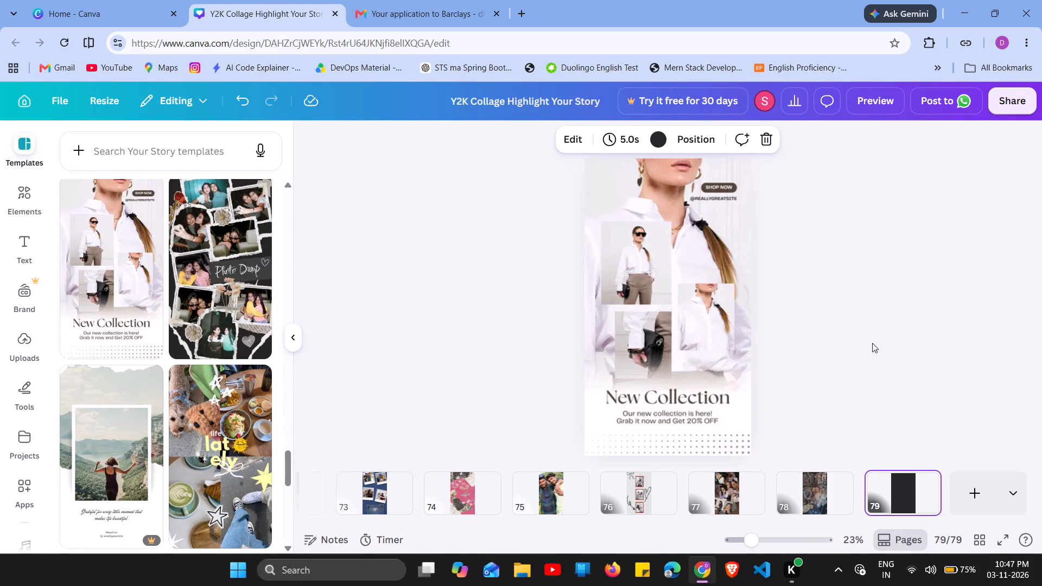
Delete the "New Collection" heading from page 79.
left_click(657, 408)
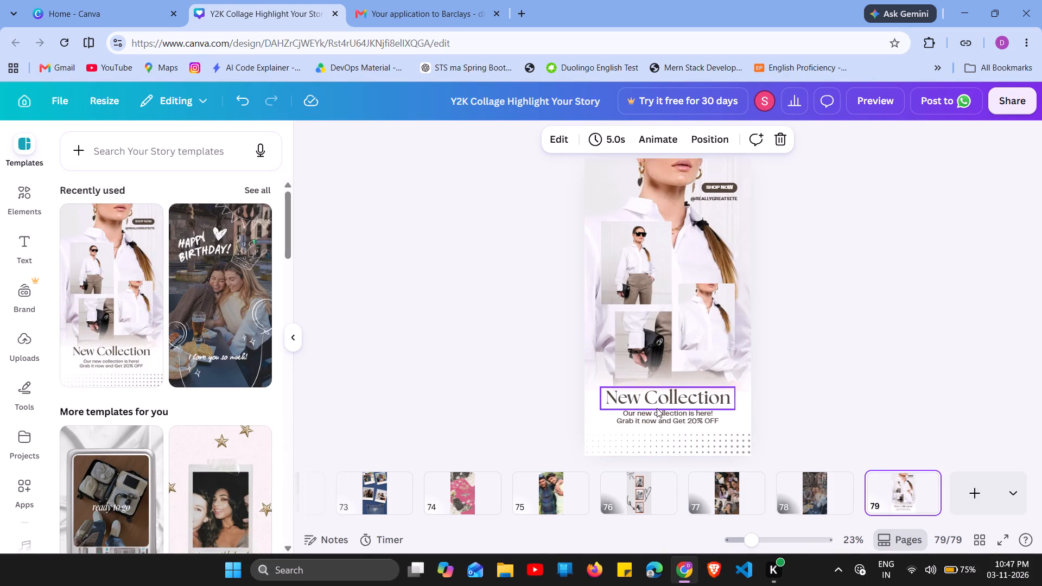
key("Delete")
Delete the right inset photo with its frame, the white fade overlay, and the large background photo from page 79.
left_click(695, 308)
key("Delete")
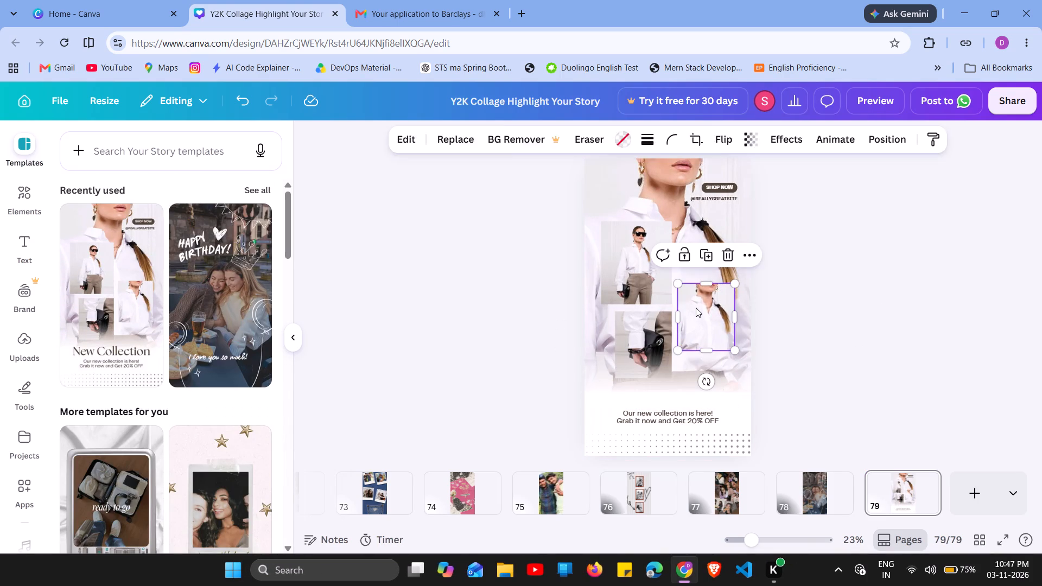
left_click(676, 358)
key("Delete")
left_click(727, 329)
key("Delete")
left_click(709, 360)
key("Delete")
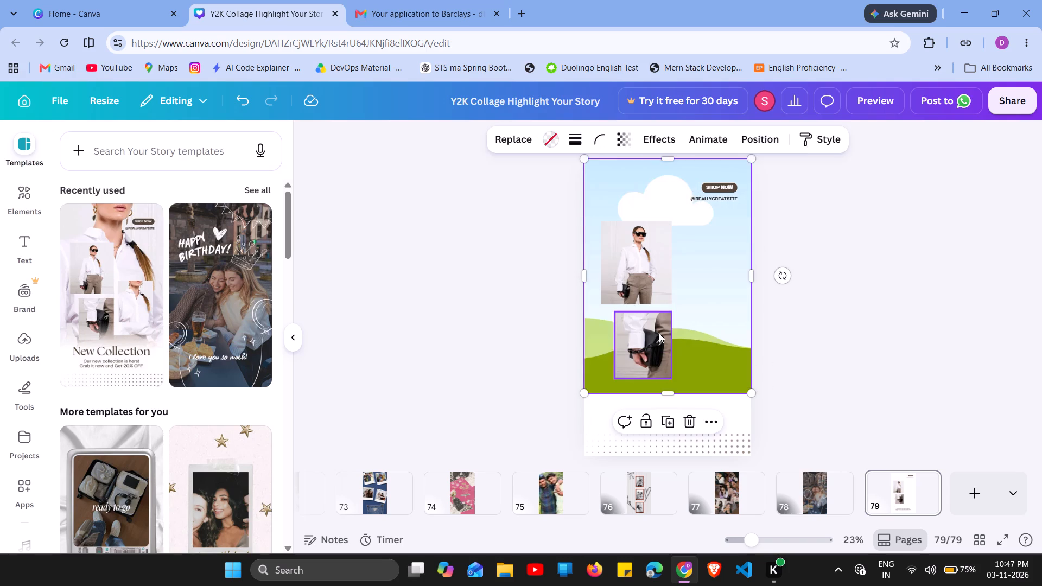
Delete the two left inset photos and their emptied frames from page 79.
left_click(653, 333)
key("Delete")
left_click(661, 256)
key("Delete")
left_click(645, 330)
key("Delete")
left_click(645, 257)
key("Delete")
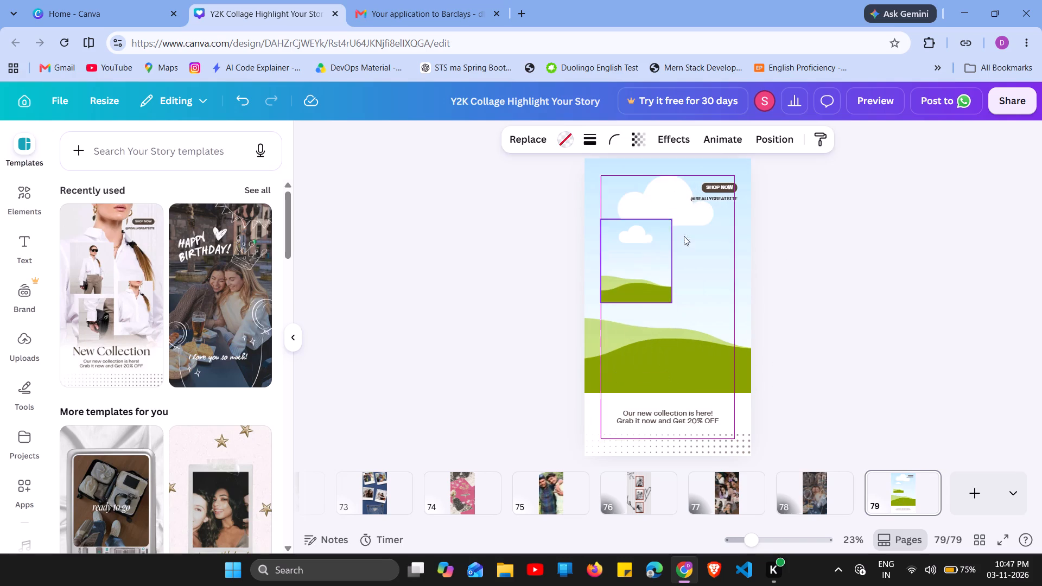
Delete the "SHOP NOW" label with its brown pill, the site handle, the large background frame and the 20% OFF tagline from page 79.
left_click(731, 188)
key("Delete")
left_click(721, 196)
key("Delete")
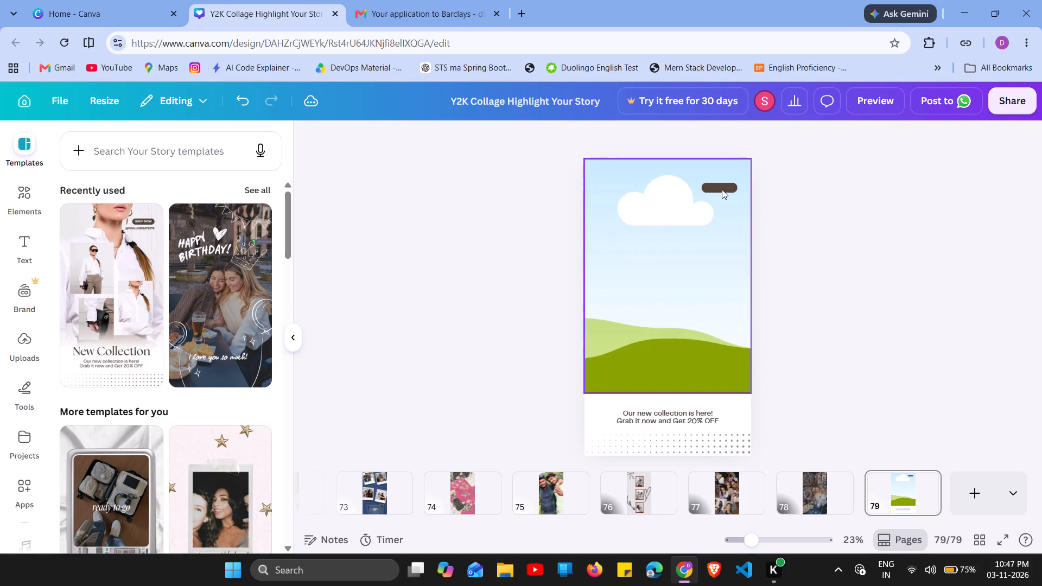
left_click(721, 190)
key("Delete")
left_click(729, 267)
key("Delete")
left_click(690, 418)
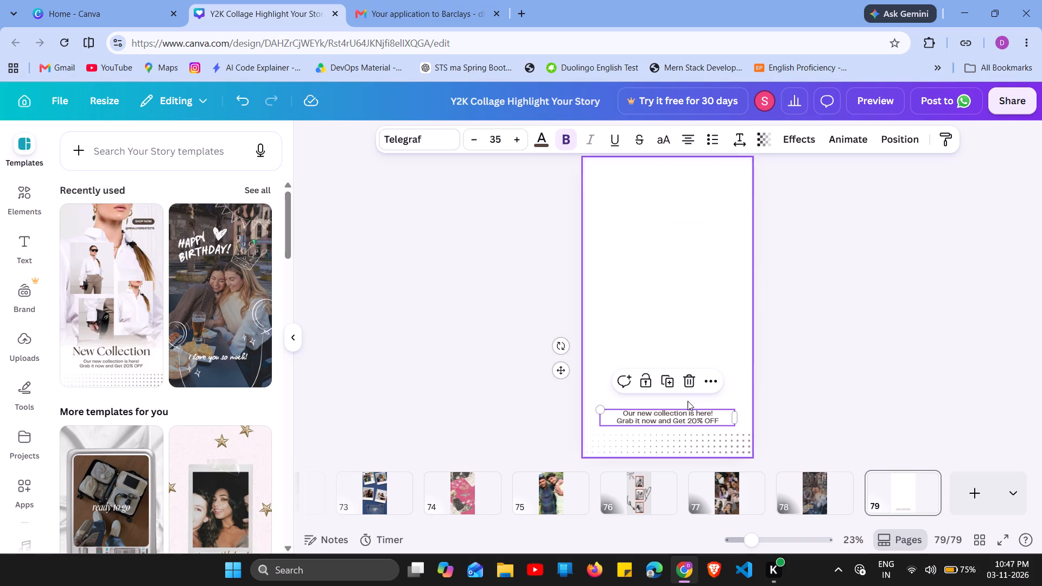
key("Delete")
Move the dotted pattern to the top of page 79 and enlarge it until it covers the whole page.
left_click(694, 456)
left_click_drag(687, 443, 688, 173)
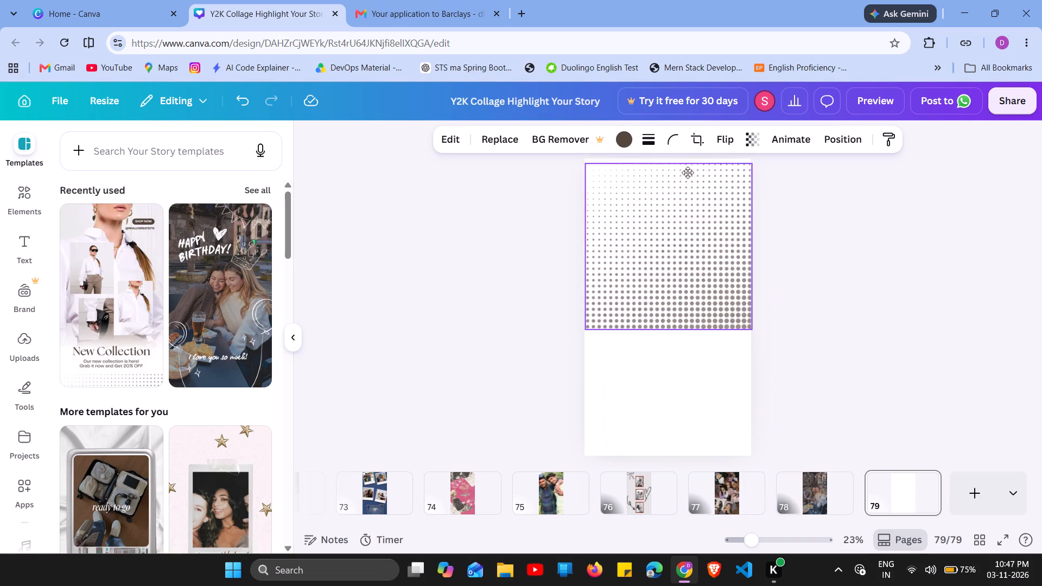
left_click_drag(688, 173, 689, 171)
left_click_drag(755, 322, 789, 508)
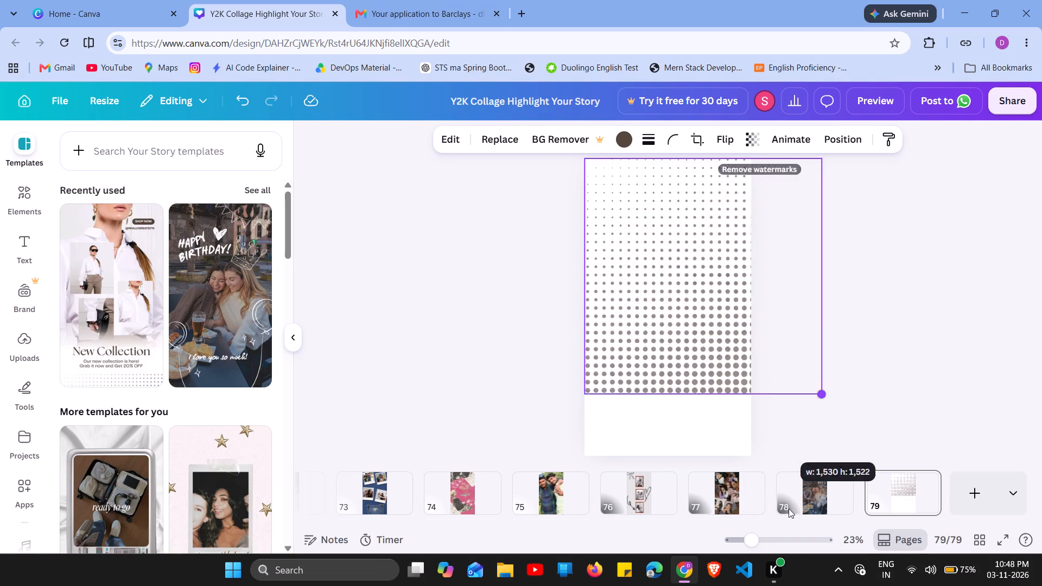
left_click_drag(789, 508, 811, 585)
Add page 80 and apply the black polaroid collage template with the gold doodles.
left_click(983, 486)
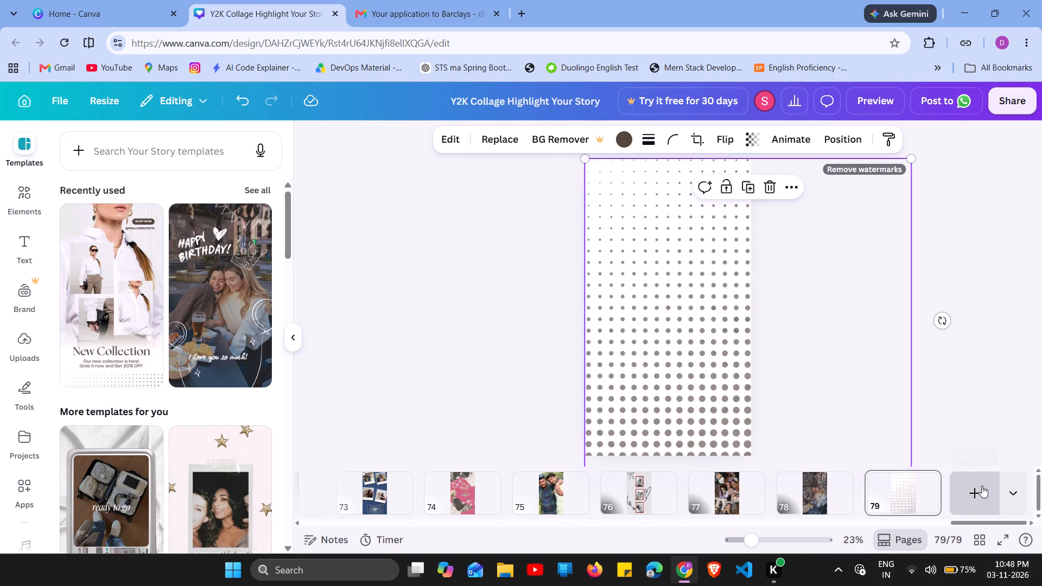
scroll(179, 327, "down", 2)
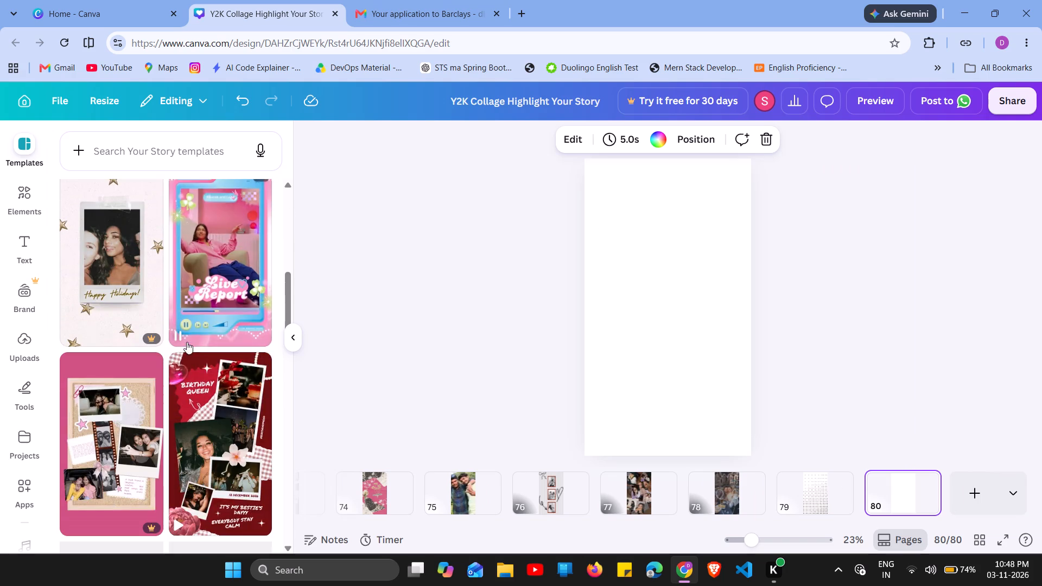
scroll(187, 340, "down", 2)
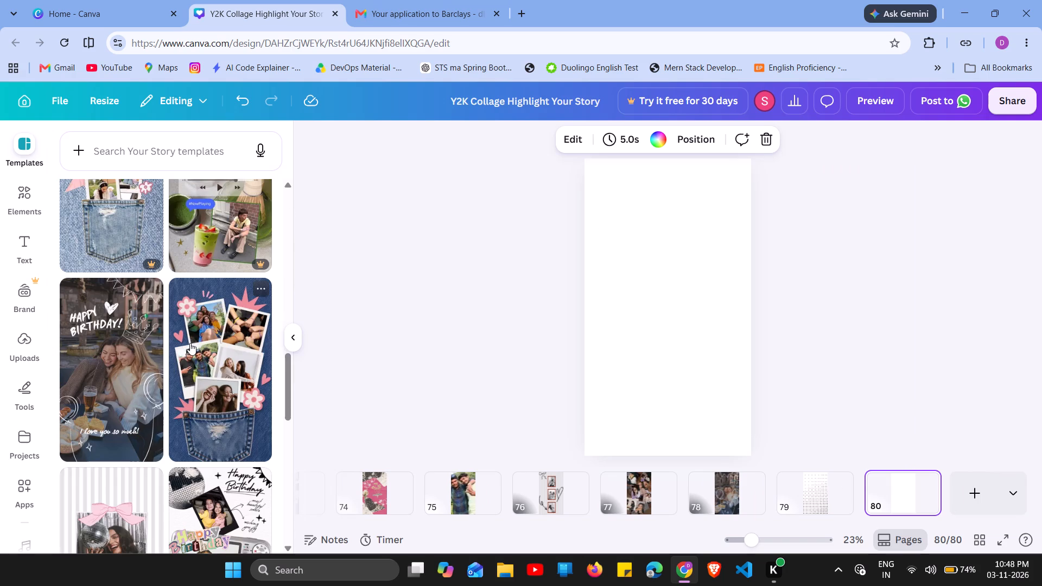
scroll(195, 346, "down", 2)
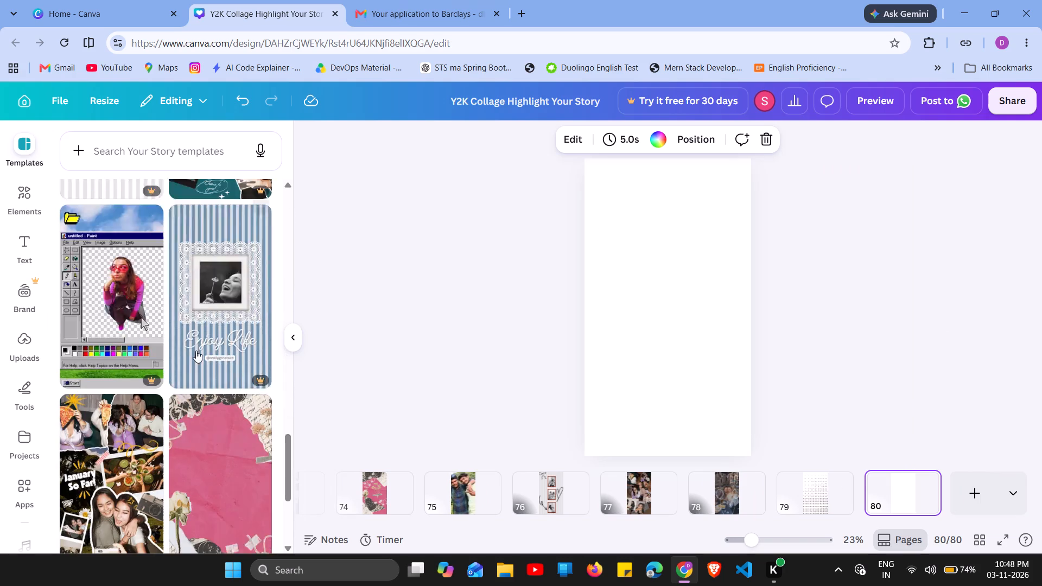
scroll(196, 351, "down", 3)
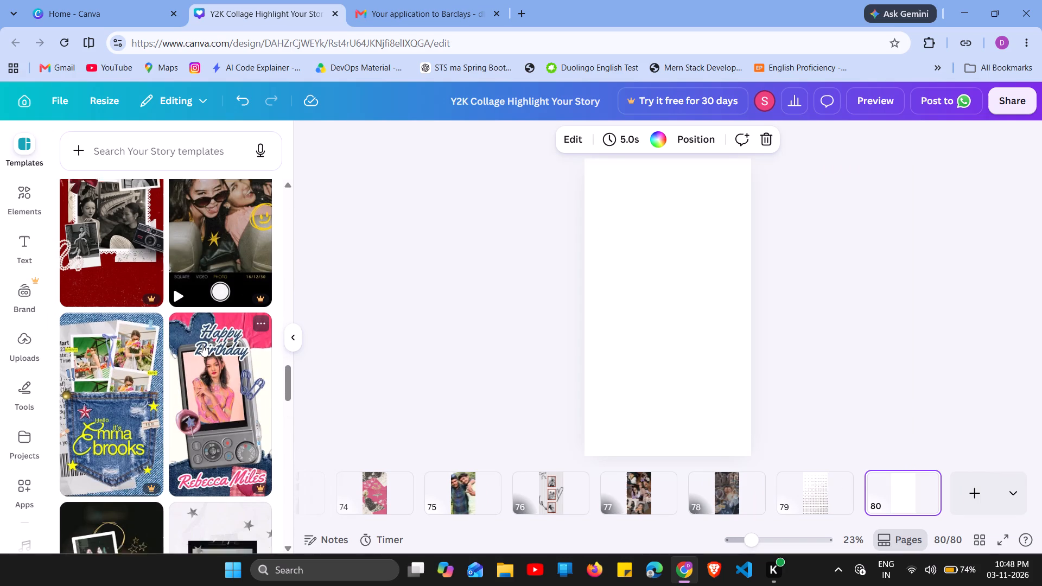
scroll(203, 345, "down", 1)
scroll(203, 345, "up", 1)
left_click(141, 349)
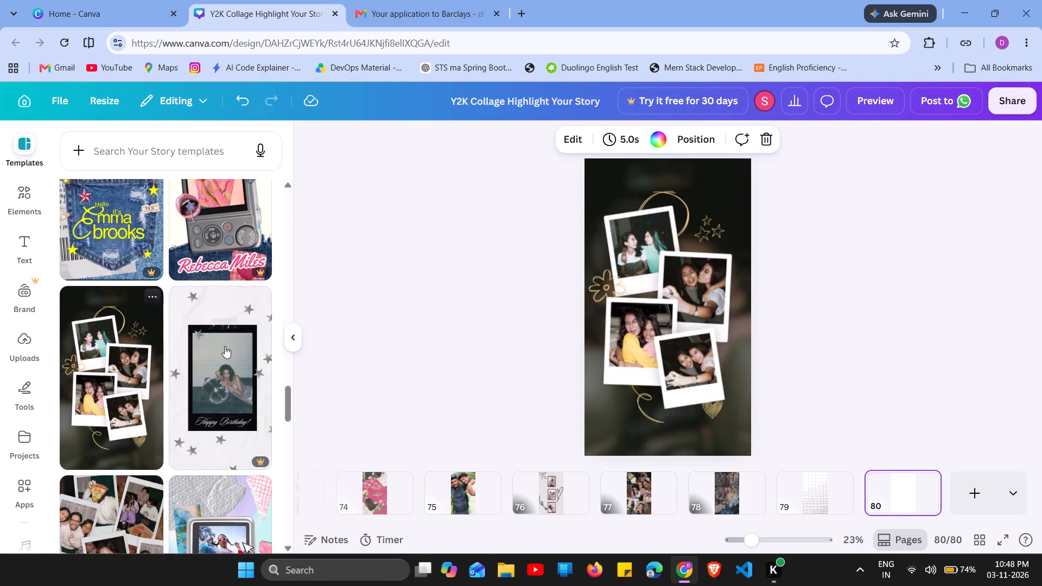
On page 80, raise and enlarge the lower-right photo, shift the gold heart down-left, and move the lower-left photo down.
left_click_drag(696, 337, 706, 302)
left_click_drag(707, 290, 716, 266)
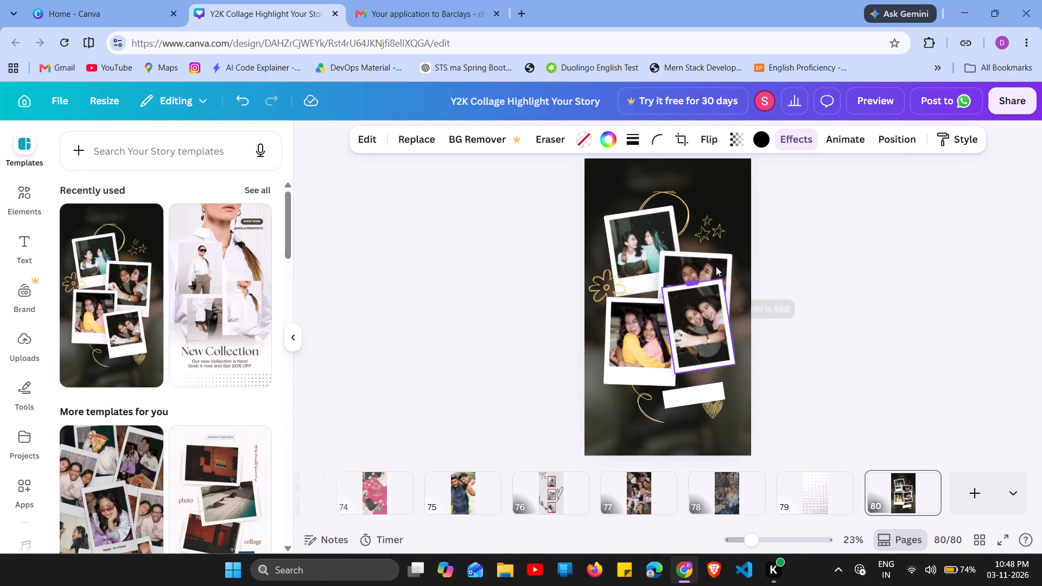
left_click_drag(716, 266, 736, 216)
left_click_drag(663, 390, 740, 326)
left_click_drag(707, 410, 697, 421)
left_click(694, 426)
left_click_drag(638, 339, 639, 393)
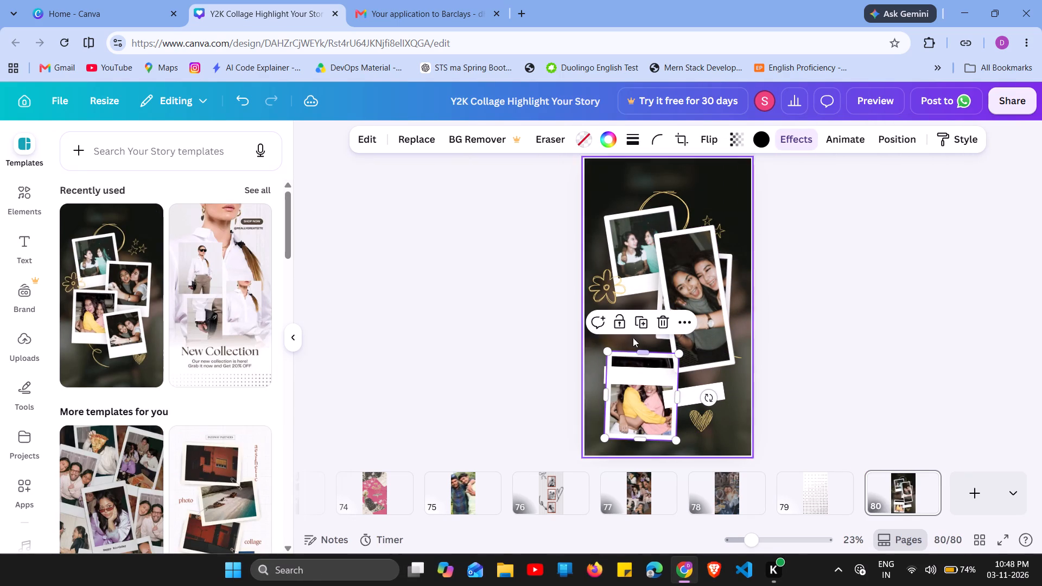
Delete the white caption strips of the two lower polaroids and the gold heart from page 80.
left_click(632, 377)
key("Delete")
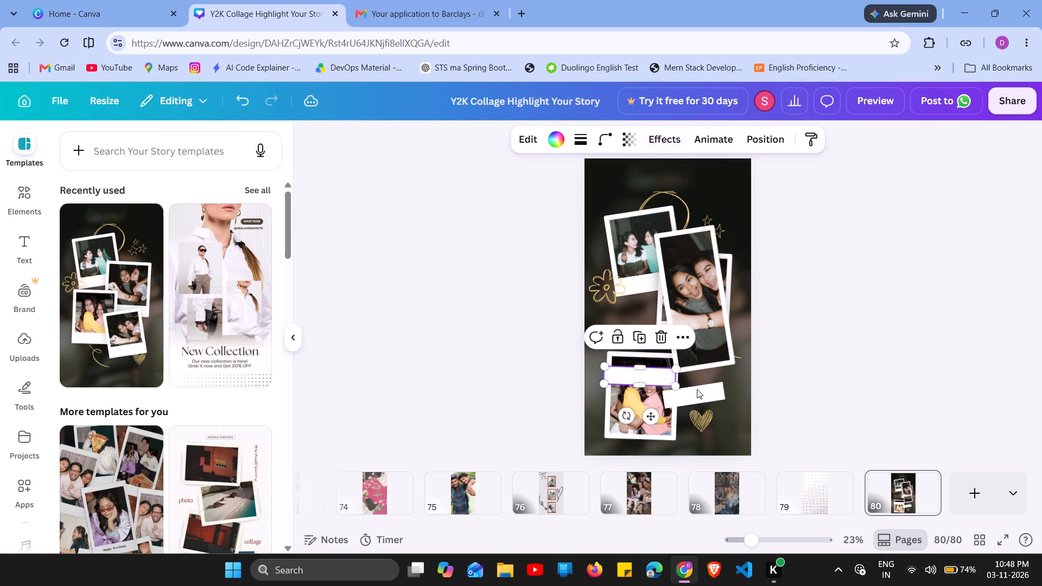
left_click(699, 398)
key("Delete")
left_click(697, 415)
key("Delete")
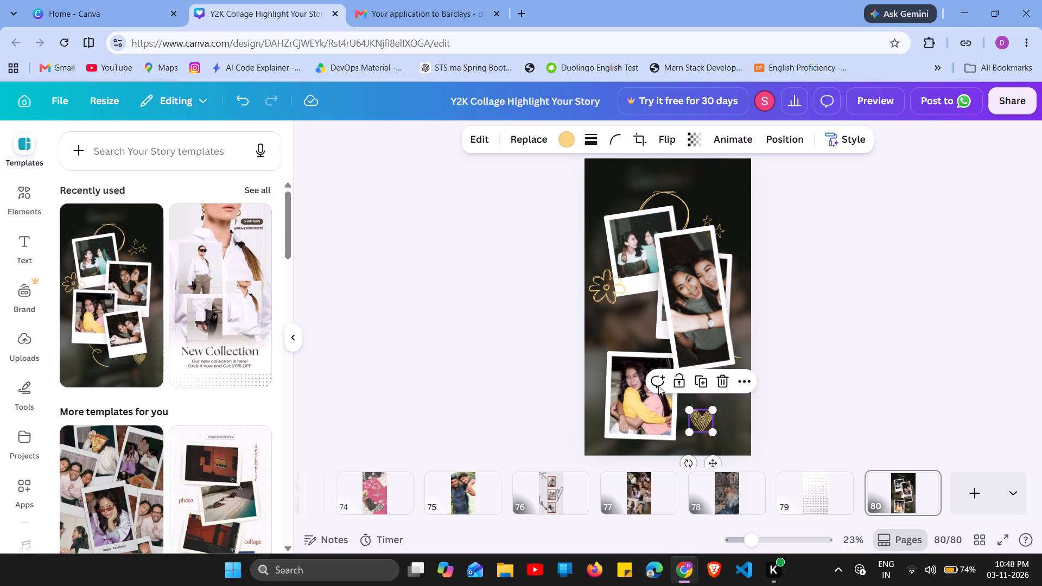
Move page 80's upper-left photo up and to the right, and delete the gold flower and the white caption strip beneath that photo.
left_click_drag(638, 269, 657, 234)
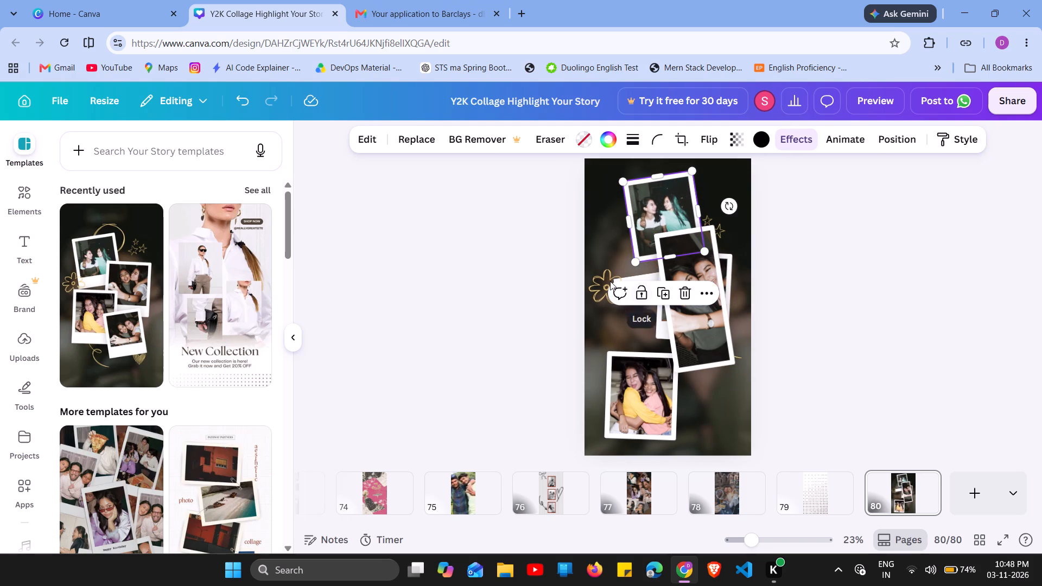
left_click(610, 281)
left_click(601, 278)
key("Delete")
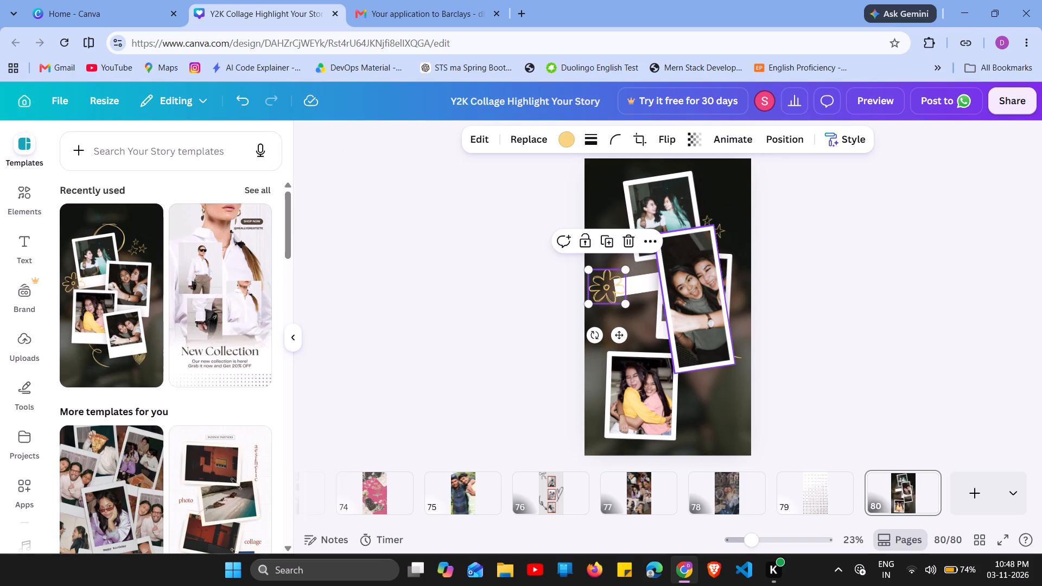
left_click(651, 275)
key("Delete")
Shift the enlarged photo to page 80's left edge and delete the gold swirl, the remaining white caption strip and the gold stars.
left_click_drag(692, 278, 586, 282)
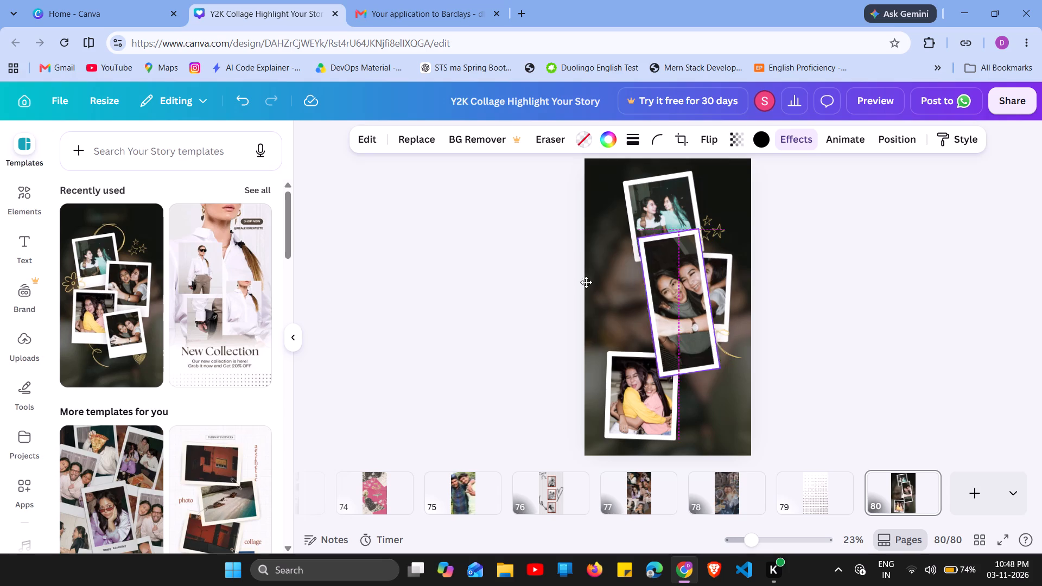
left_click_drag(586, 282, 600, 275)
left_click(722, 340)
key("Delete")
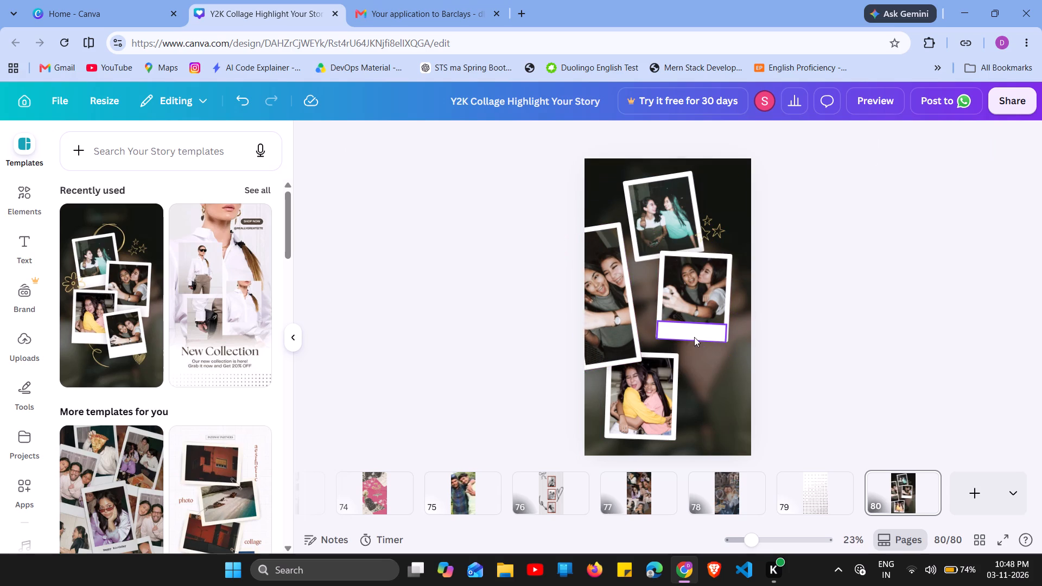
left_click(694, 337)
key("Delete")
left_click(718, 235)
key("Delete")
Move page 80's middle-right photo down to the right edge and reposition the yellow-sweater photo near the bottom centre.
left_click_drag(678, 321, 716, 311)
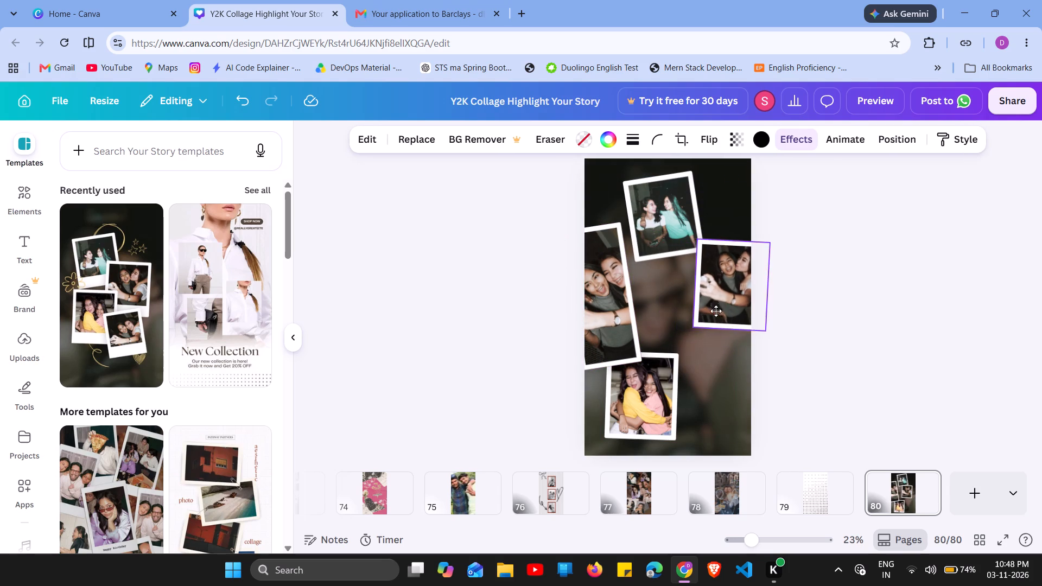
left_click_drag(716, 311, 715, 362)
left_click_drag(631, 421, 706, 403)
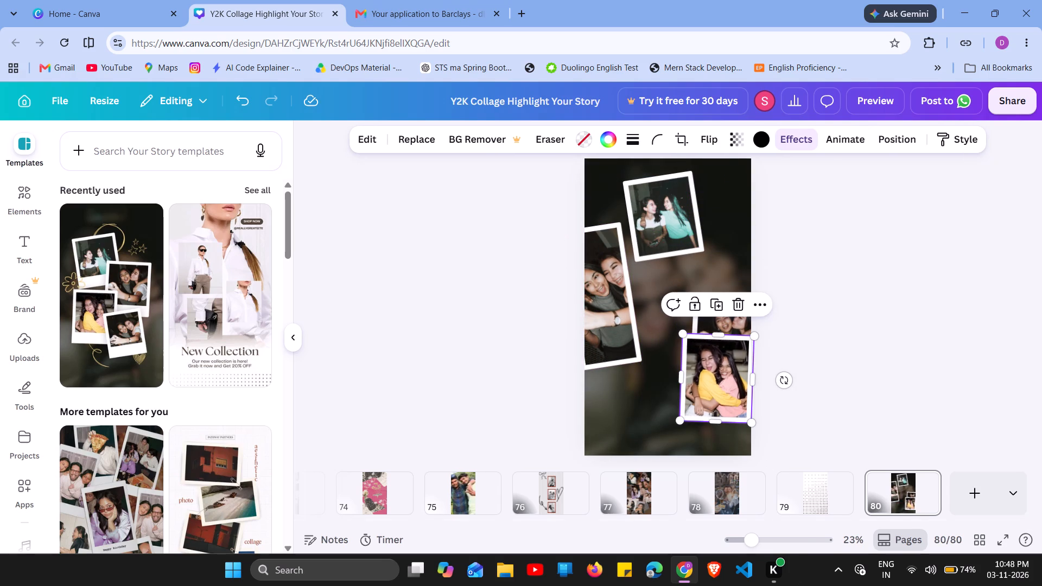
left_click_drag(713, 372, 635, 409)
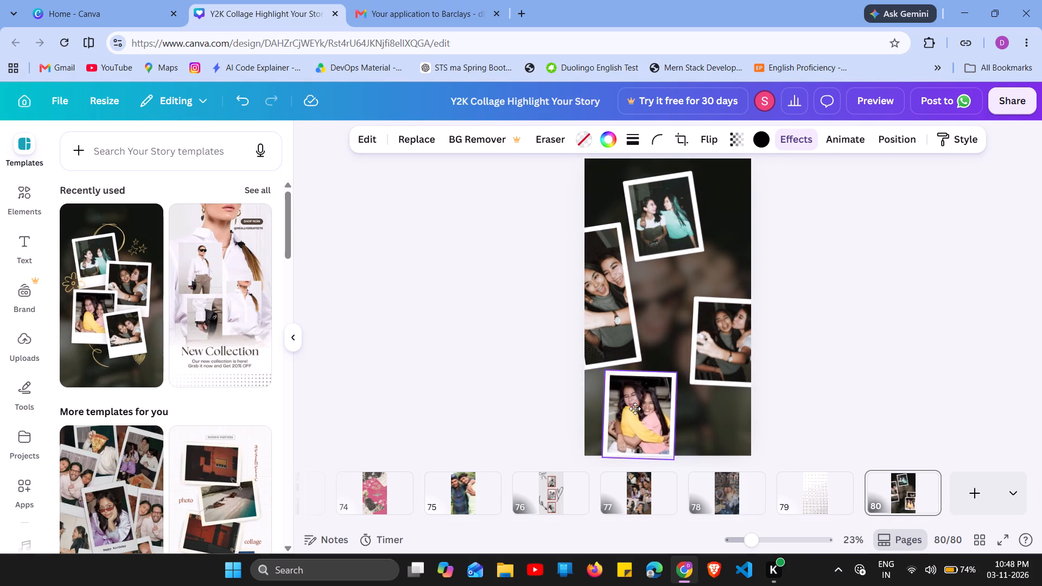
left_click_drag(635, 409, 658, 400)
Add page 81 and apply the purple "Shubh Deepavali" elephant template.
left_click(984, 497)
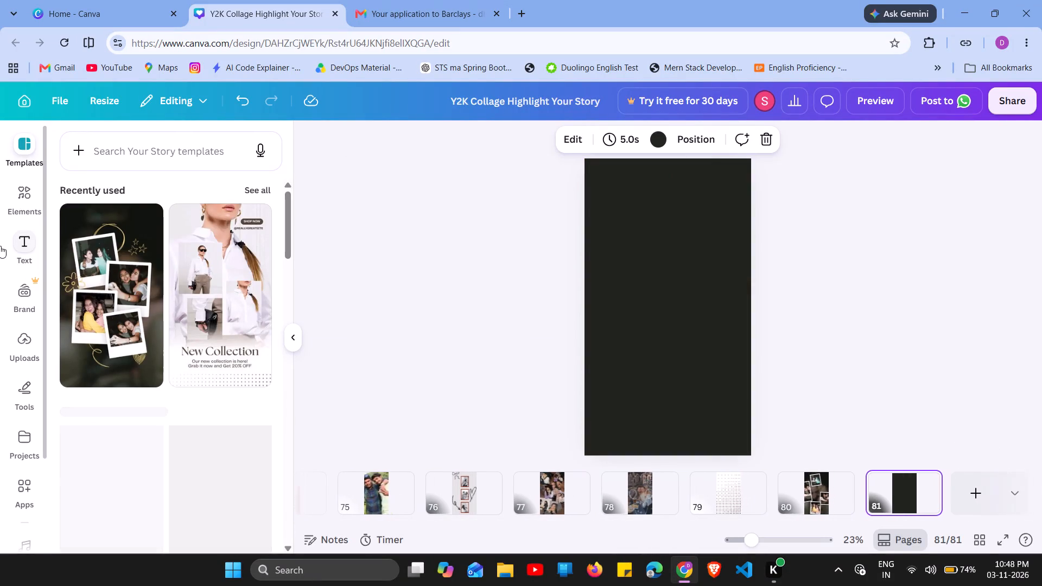
scroll(138, 333, "down", 1)
scroll(188, 343, "down", 1)
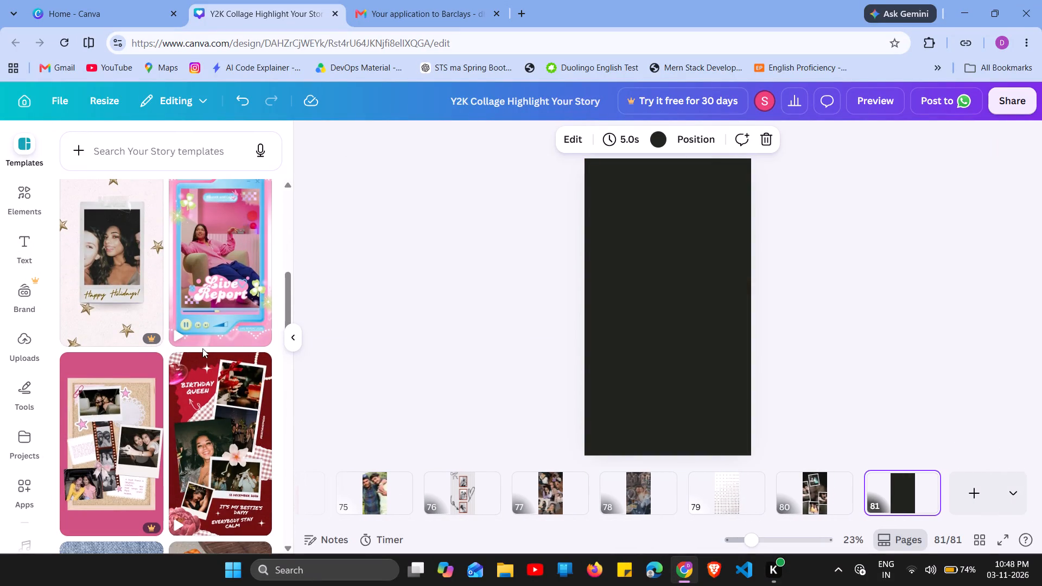
scroll(204, 347, "down", 4)
scroll(200, 345, "up", 1)
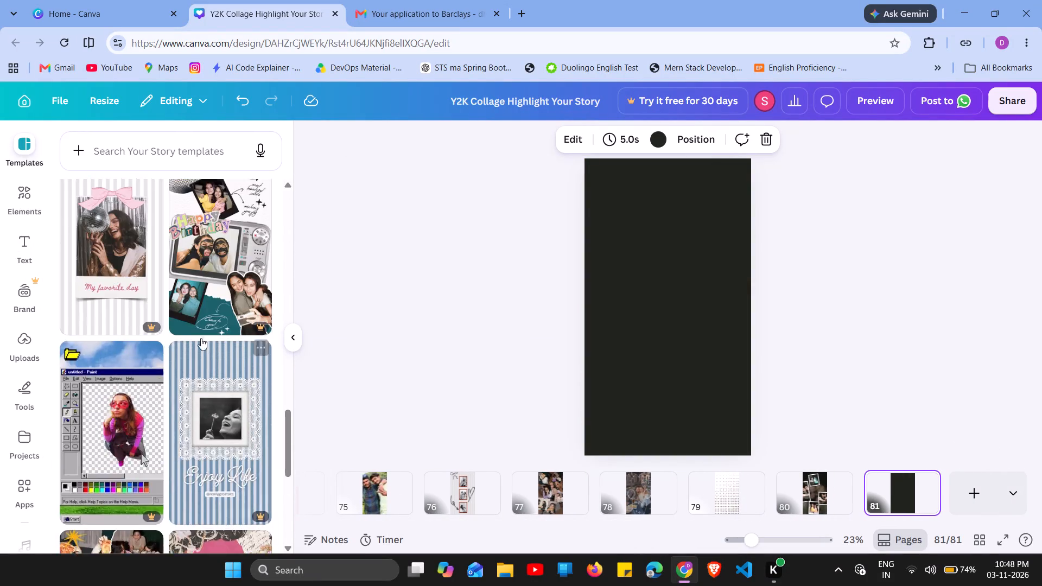
scroll(200, 339, "down", 3)
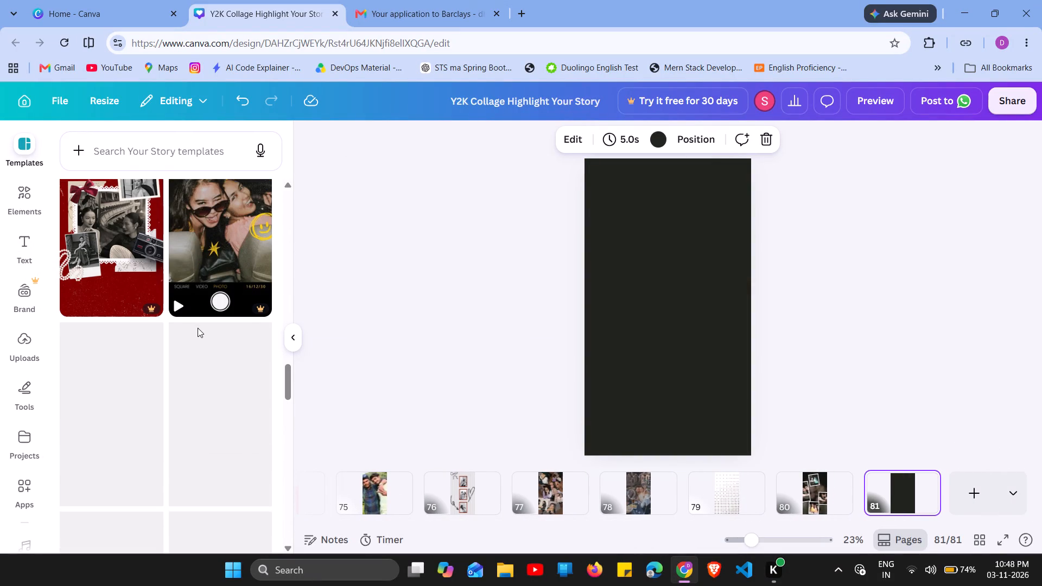
scroll(197, 326, "down", 1)
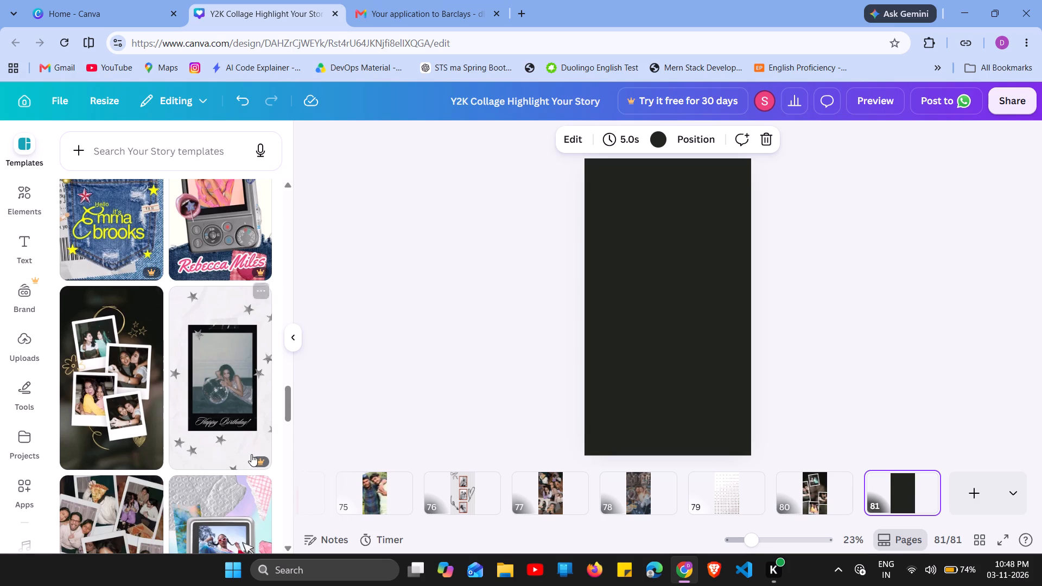
scroll(135, 448, "down", 1)
scroll(167, 402, "down", 1)
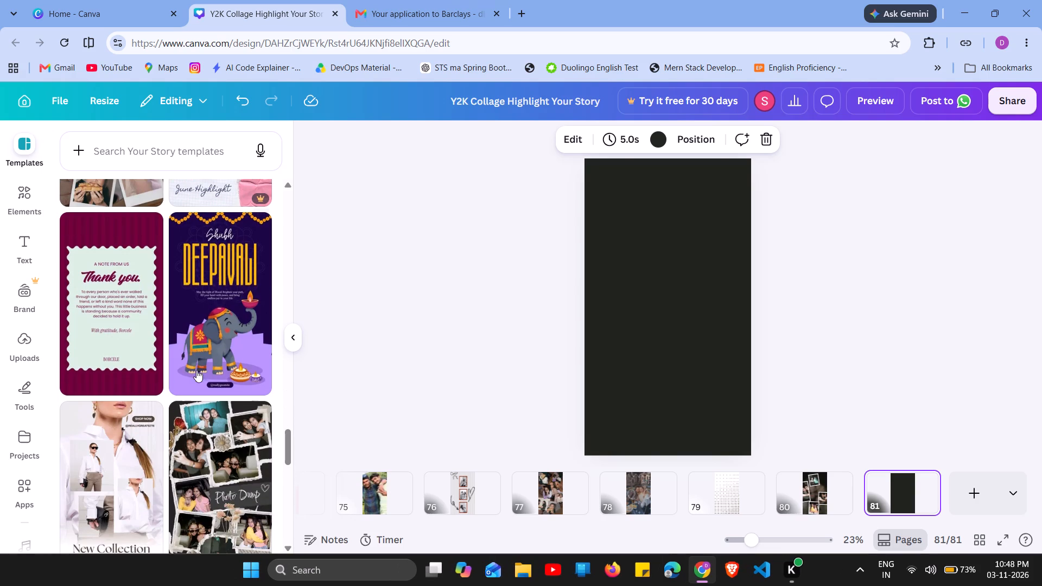
left_click(242, 282)
left_click_drag(689, 233, 694, 233)
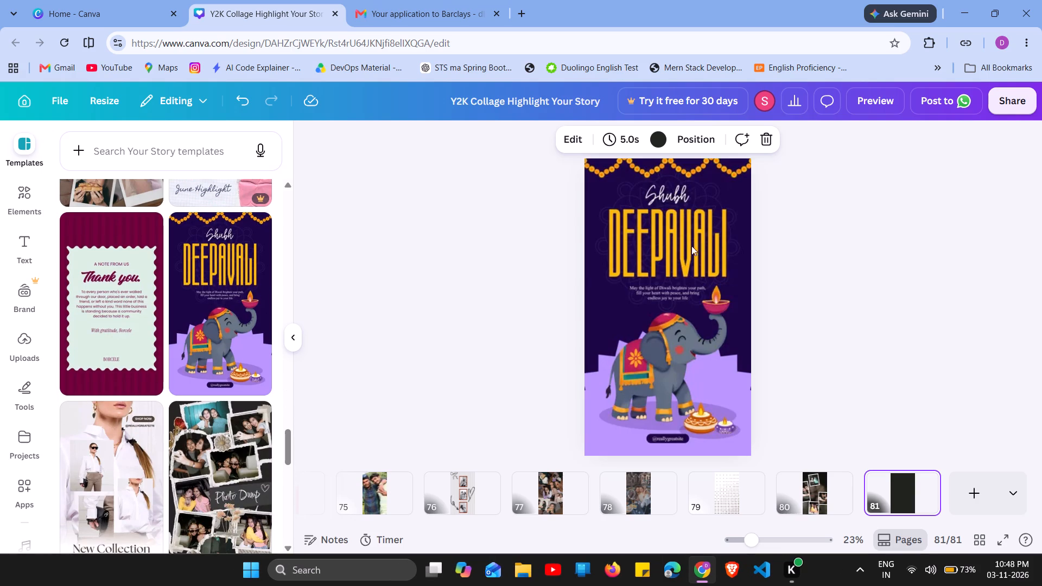
Delete the site handle text from the dark pill at the bottom of page 81.
left_click(656, 444)
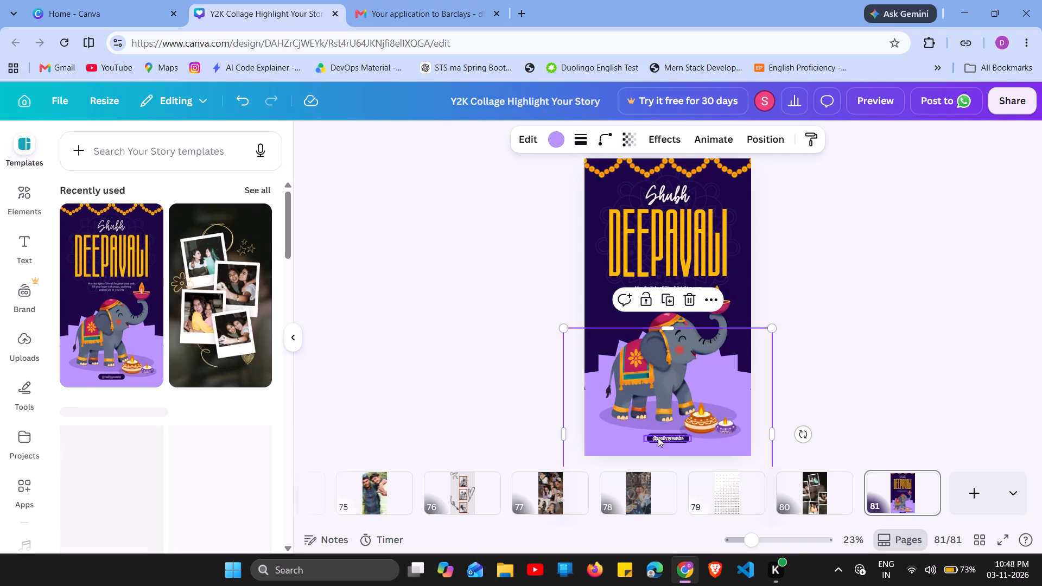
left_click(658, 436)
key("Delete")
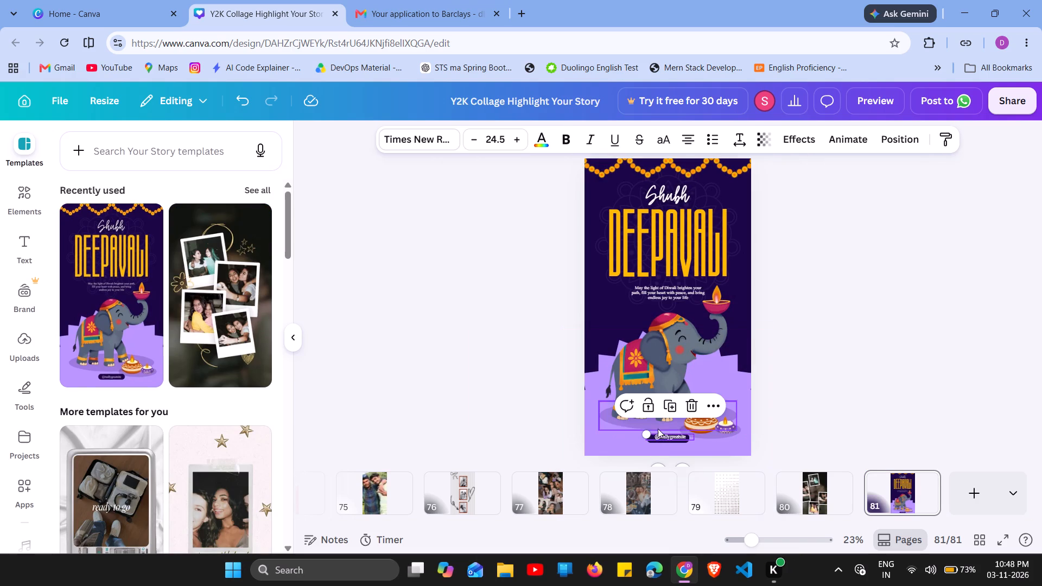
Enlarge the dark pill at the bottom of page 81 and nudge the diya lamps slightly right.
left_click(679, 436)
left_click_drag(645, 439, 620, 459)
left_click_drag(661, 461, 641, 454)
left_click_drag(687, 421, 693, 422)
left_click_drag(668, 375, 649, 358)
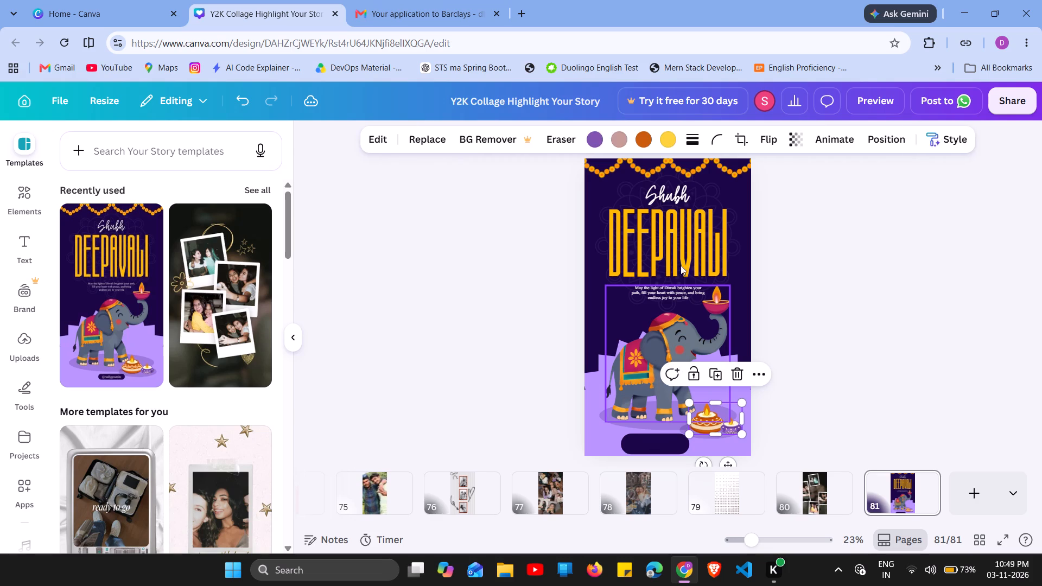
Reposition page 81's texts: raise the "DEEPAVALI" title, lower the Diwali greeting and shift it left, and move "Shubh" left.
left_click_drag(688, 231, 682, 250)
left_click_drag(672, 283, 683, 256)
left_click_drag(684, 285, 681, 299)
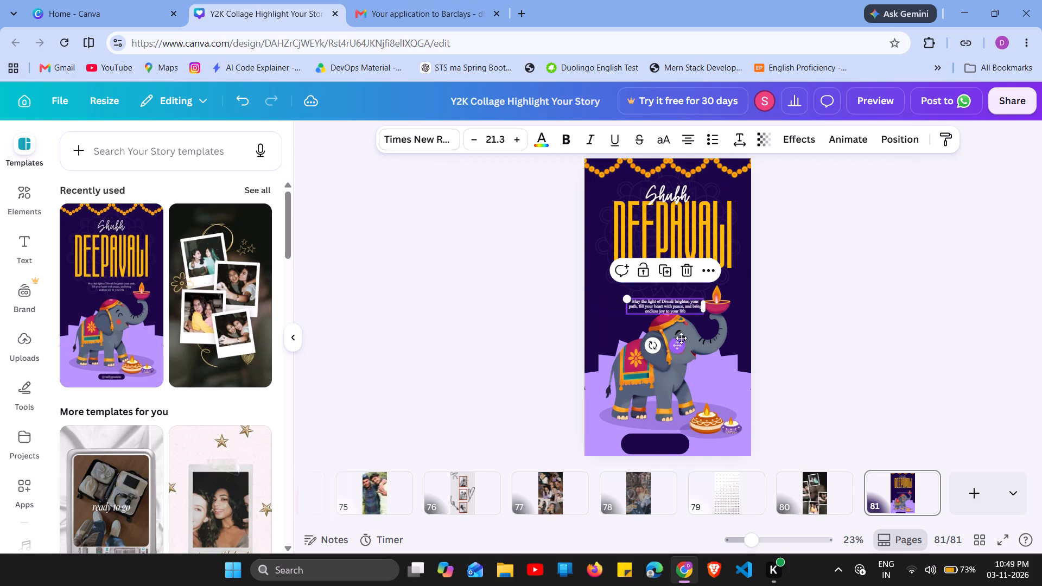
left_click_drag(681, 340, 670, 347)
left_click_drag(673, 180, 664, 191)
left_click_drag(660, 195, 658, 196)
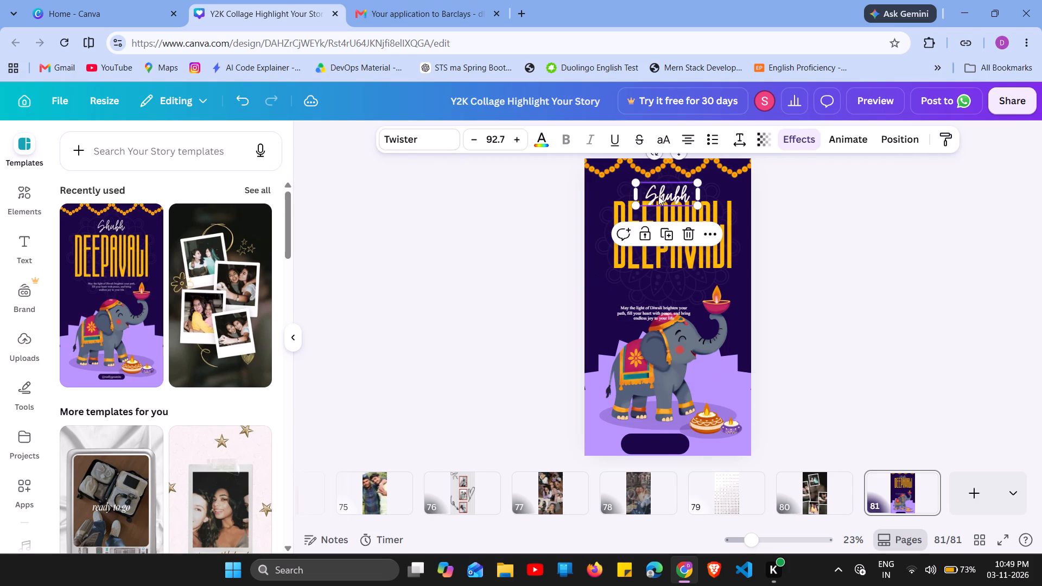
left_click_drag(658, 196, 645, 196)
Tilt the two marigold garlands slightly along the top edge of page 81.
left_click_drag(634, 173, 632, 179)
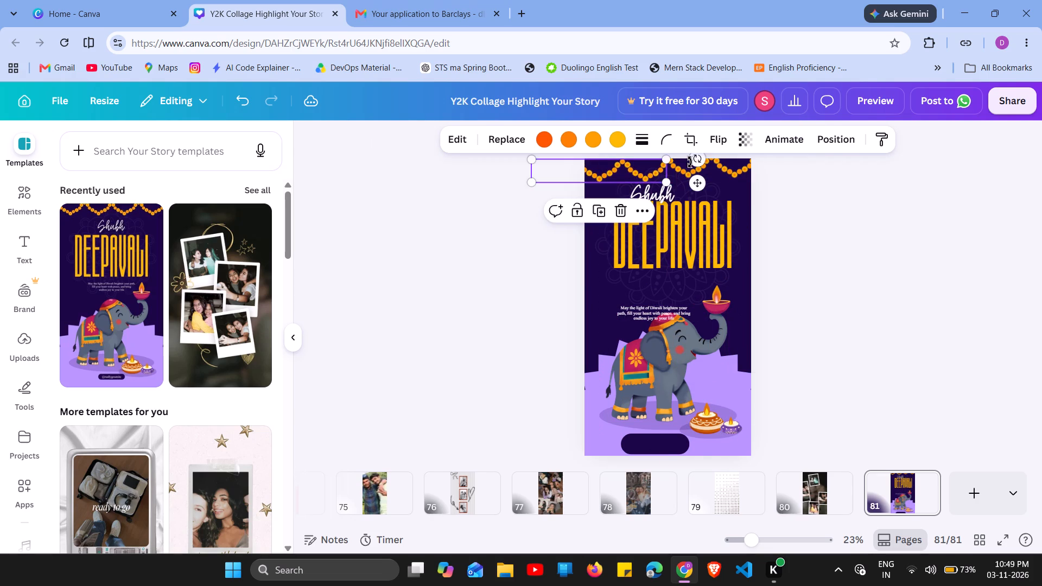
left_click_drag(692, 164, 692, 173)
left_click(723, 165)
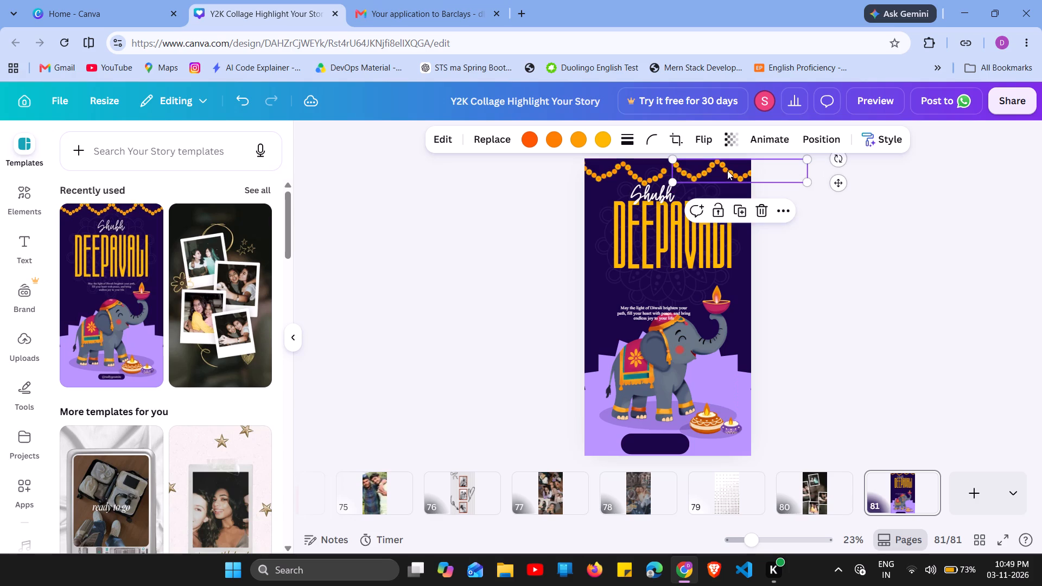
left_click_drag(840, 162, 842, 157)
left_click_drag(842, 157, 843, 149)
Reposition page 81's texts: lower the "DEEPAVALI" title, move "Shubh" down and right, and shift the Diwali greeting up and left.
left_click_drag(682, 244, 681, 246)
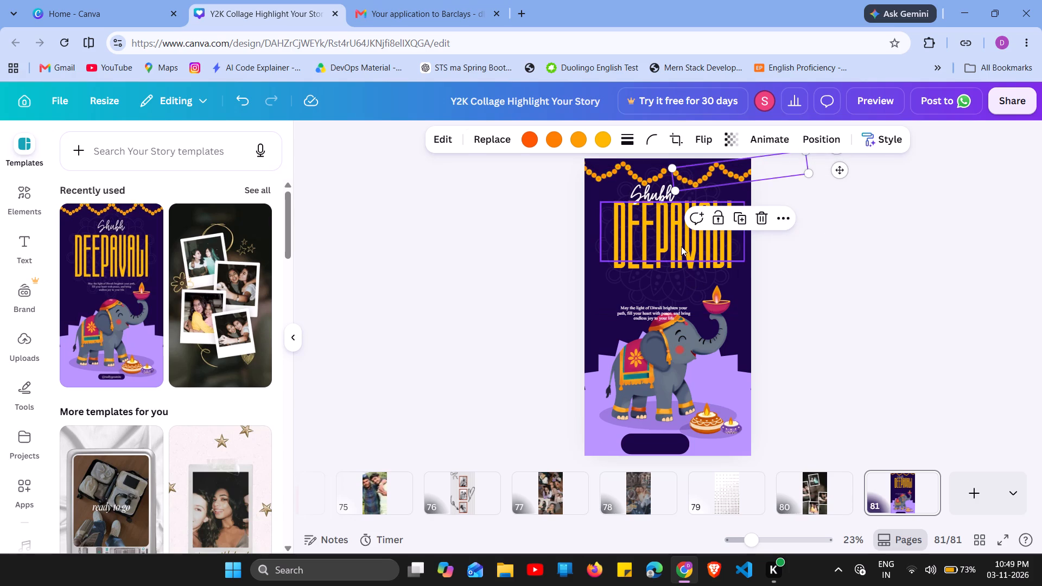
left_click_drag(681, 246, 680, 258)
left_click(660, 199)
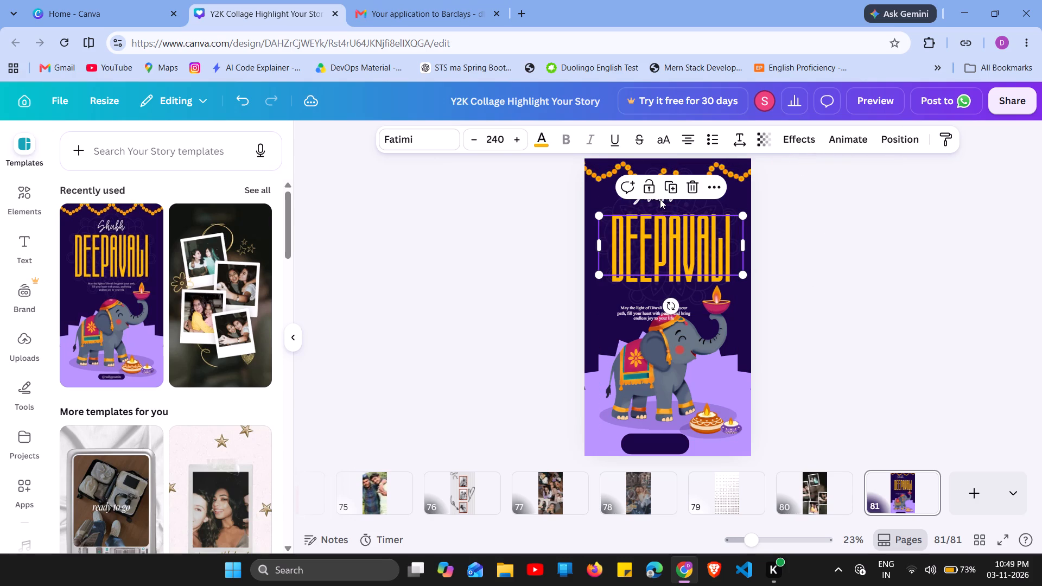
left_click(658, 203)
left_click_drag(663, 197, 672, 202)
left_click(678, 200)
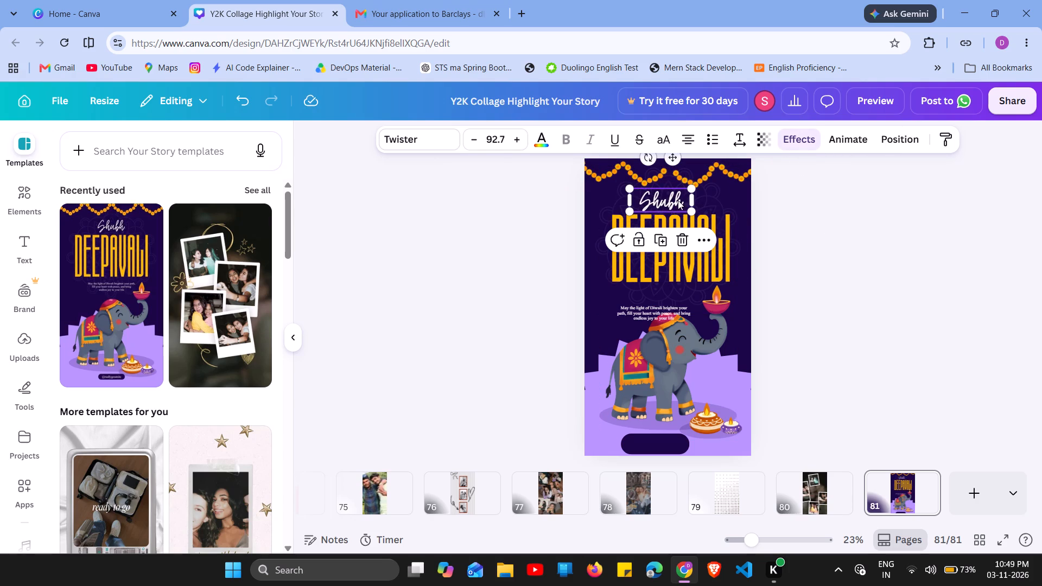
left_click(665, 310)
left_click_drag(665, 310, 647, 297)
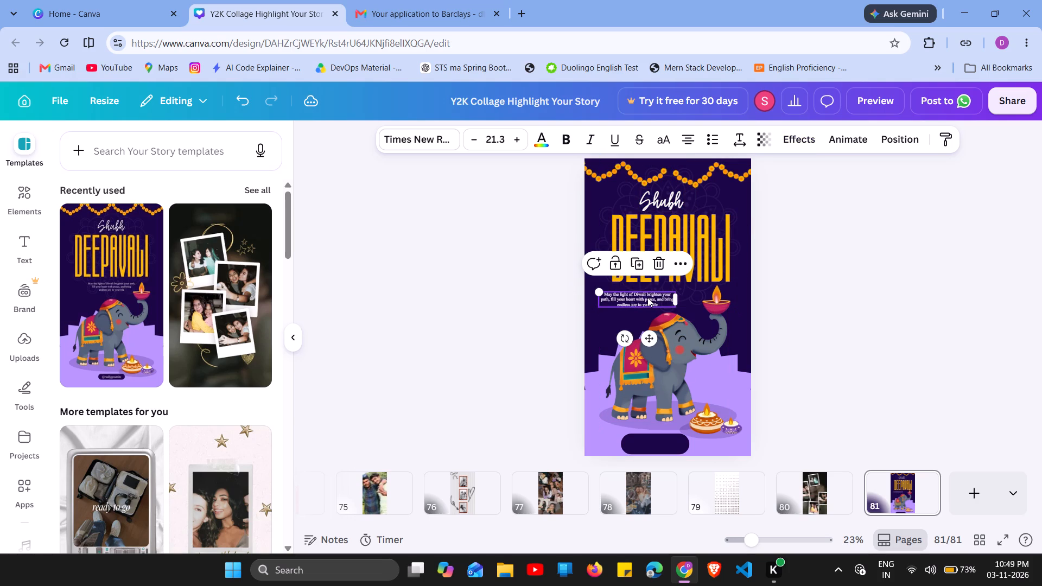
Delete the dark pill at the bottom of page 81.
left_click(717, 307)
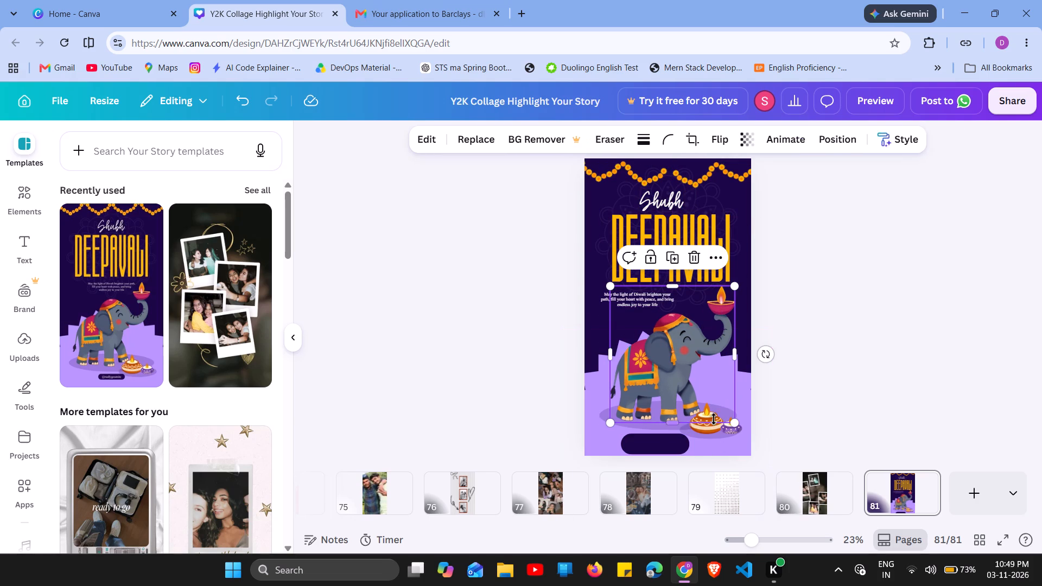
left_click(712, 413)
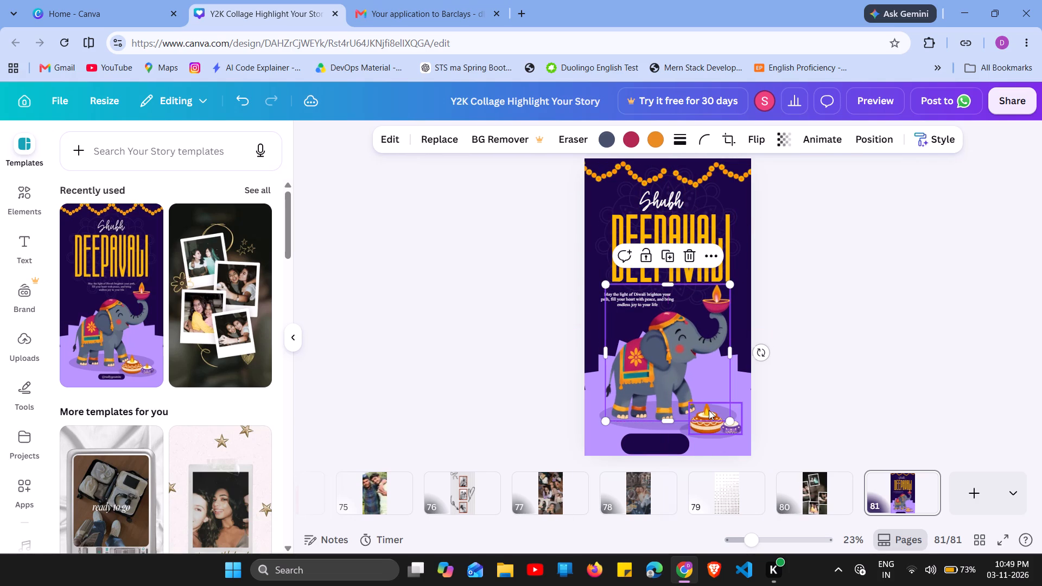
left_click(837, 415)
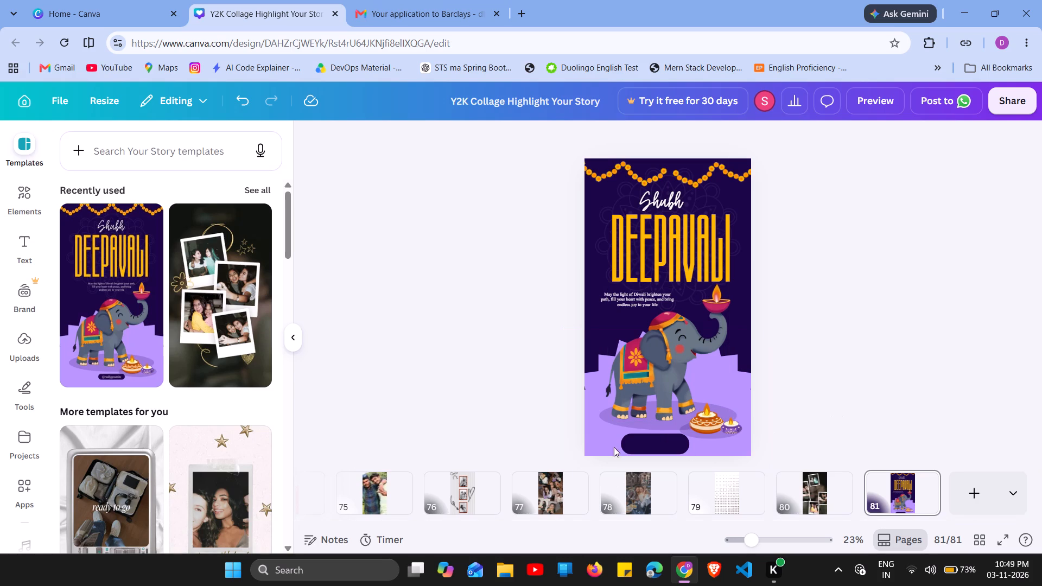
left_click(661, 446)
left_click(678, 409)
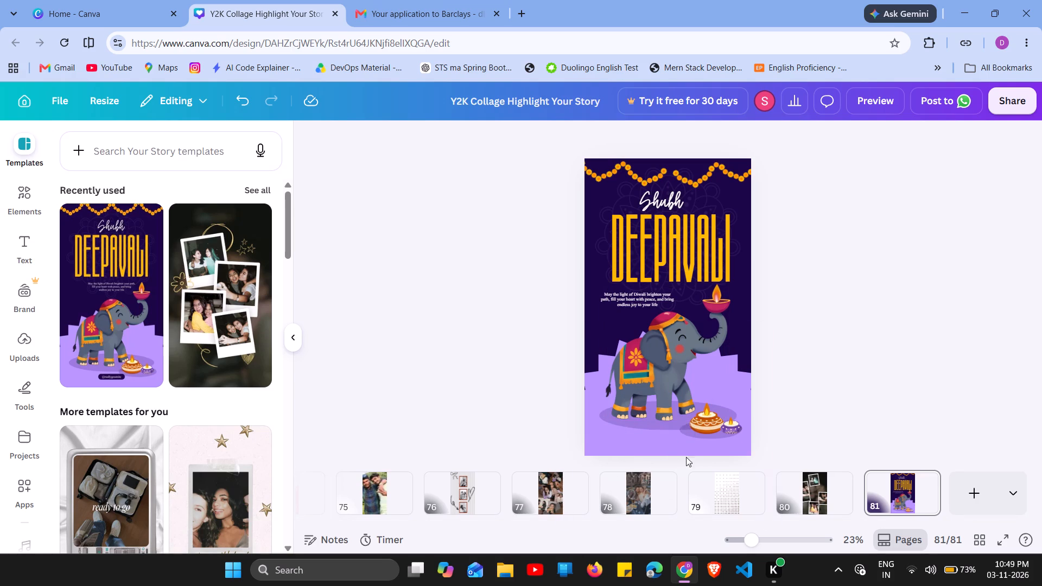
Move the diya lamps slightly down toward the bottom corner of page 81.
left_click_drag(727, 426, 729, 441)
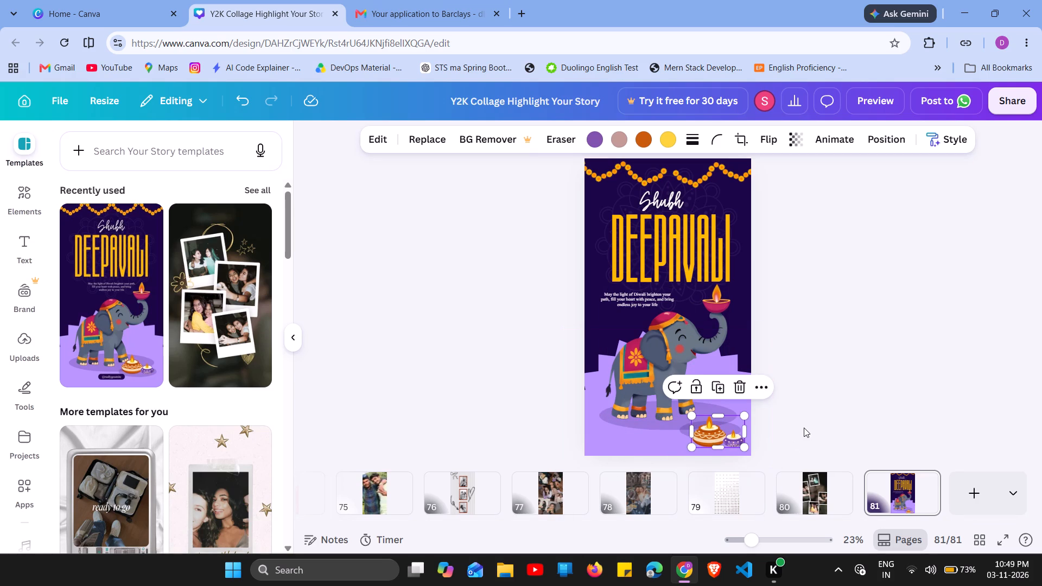
left_click(805, 428)
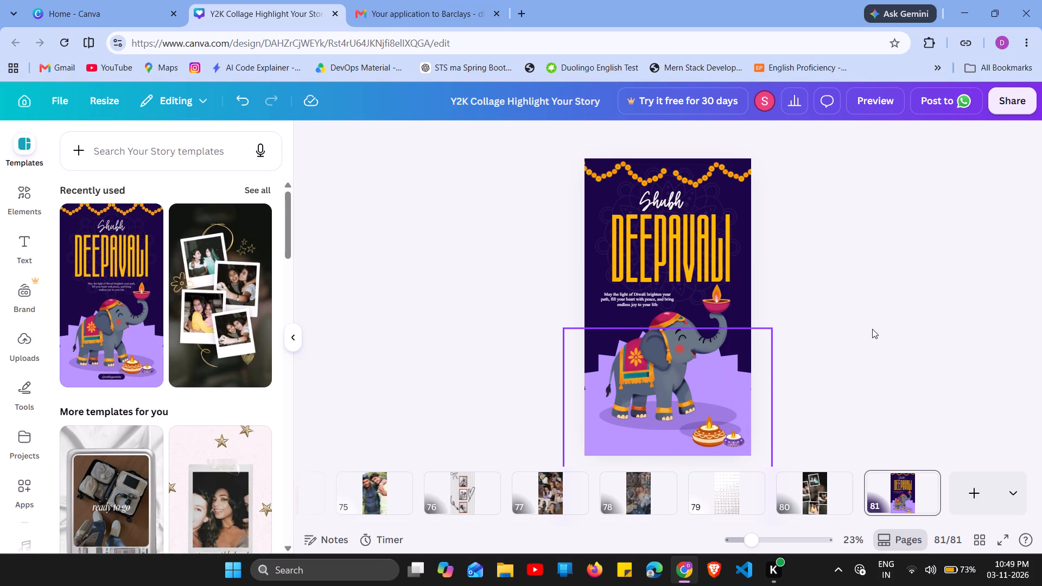
left_click(872, 329)
Widen the "DEEPAVALI" title's text box on both sides to about the full page width.
left_click(664, 264)
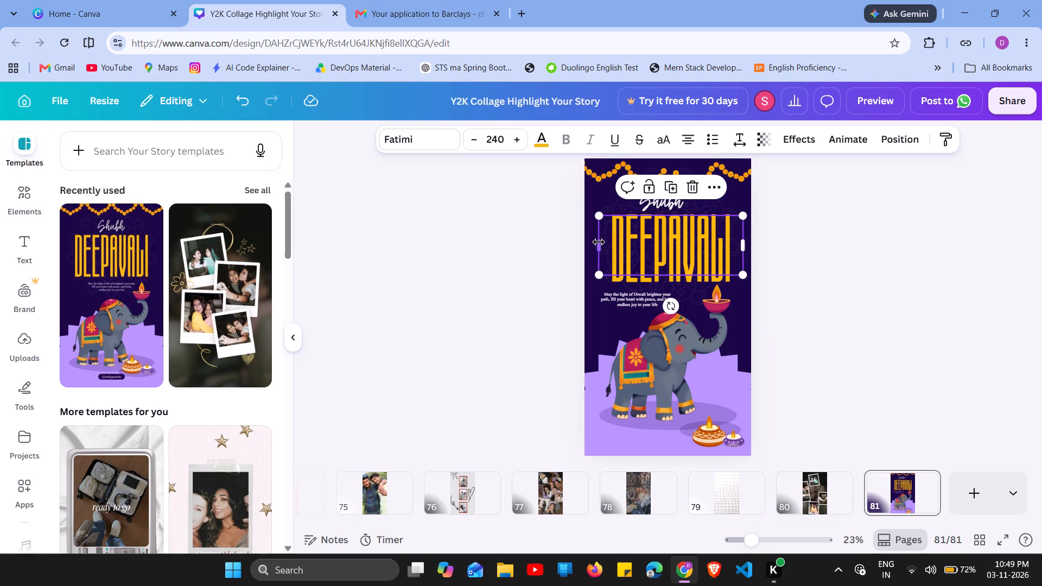
left_click_drag(599, 242, 581, 242)
left_click_drag(747, 241, 757, 244)
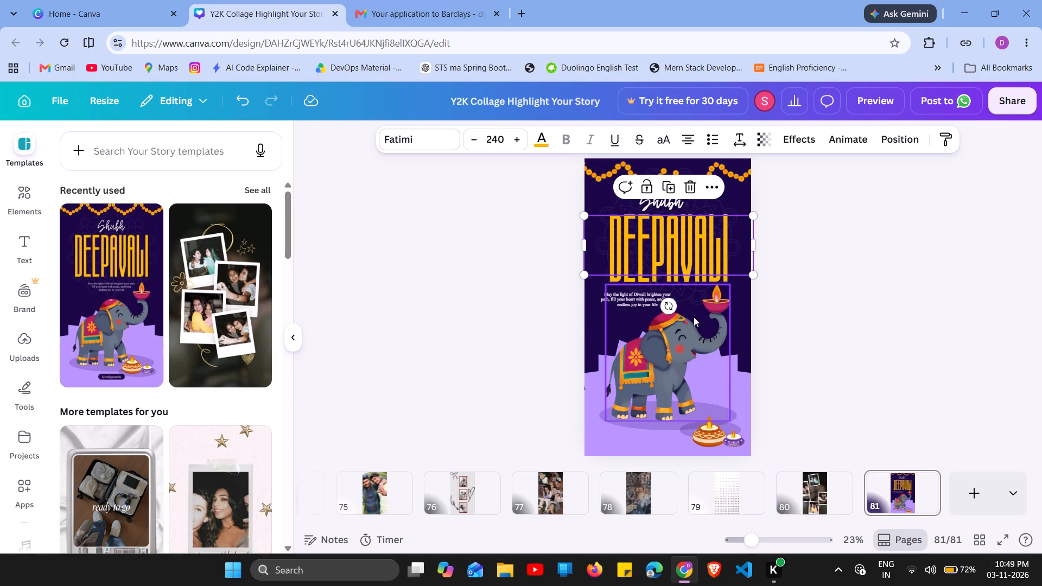
Lower the elephant illustration slightly on page 81.
left_click_drag(696, 331, 696, 340)
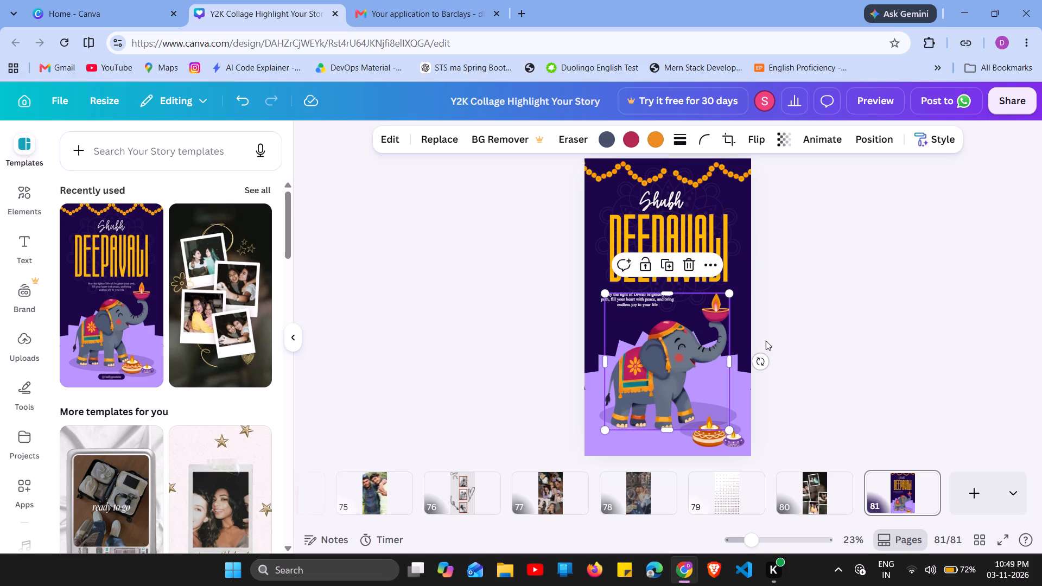
left_click(848, 348)
Add page 82 and apply the beige "Soft tones, calm vibes" photo grid template with roses and an open book.
left_click(969, 484)
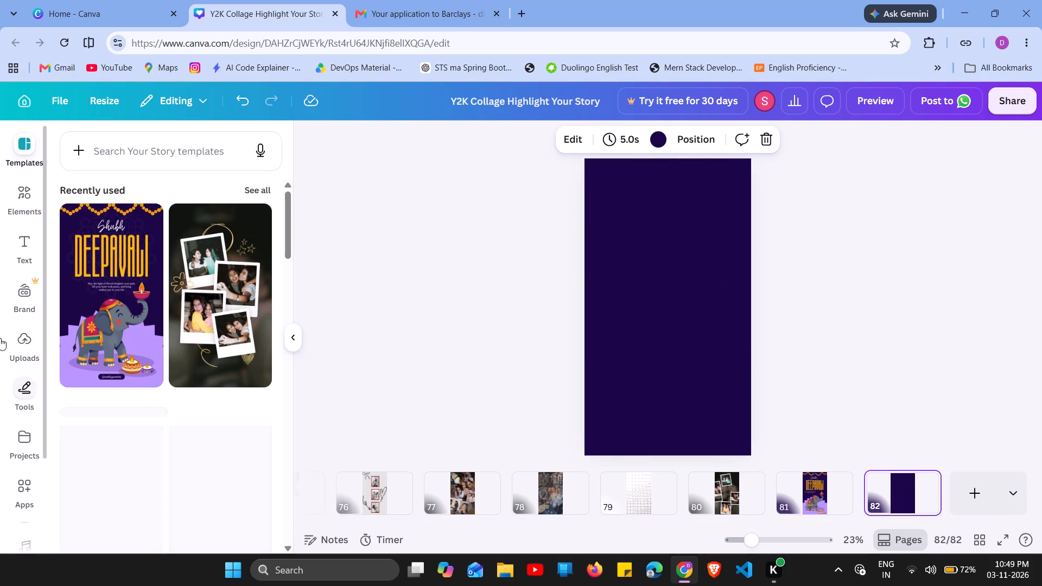
scroll(314, 348, "down", 2)
scroll(174, 366, "down", 1)
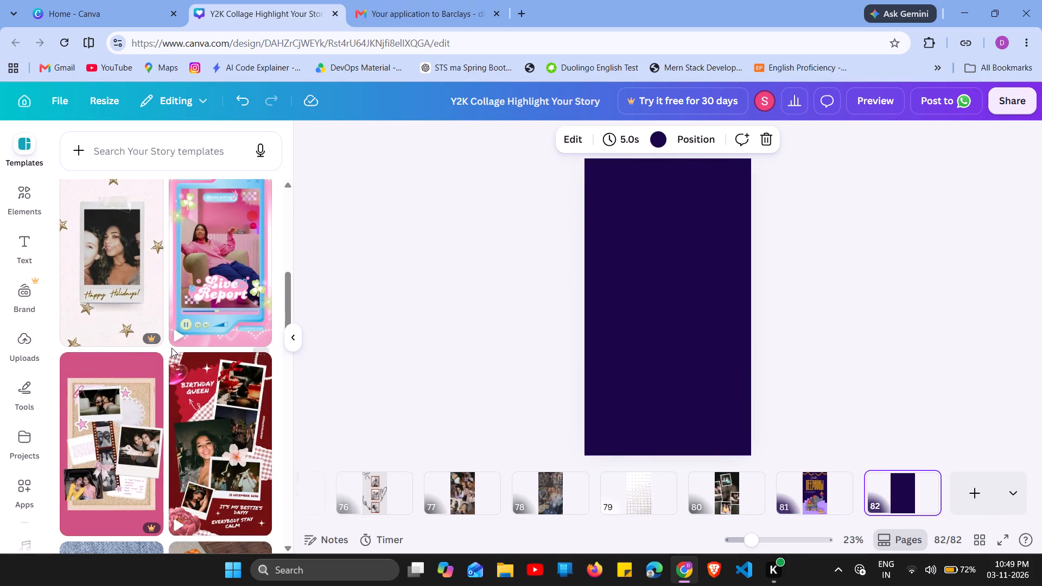
scroll(170, 347, "down", 3)
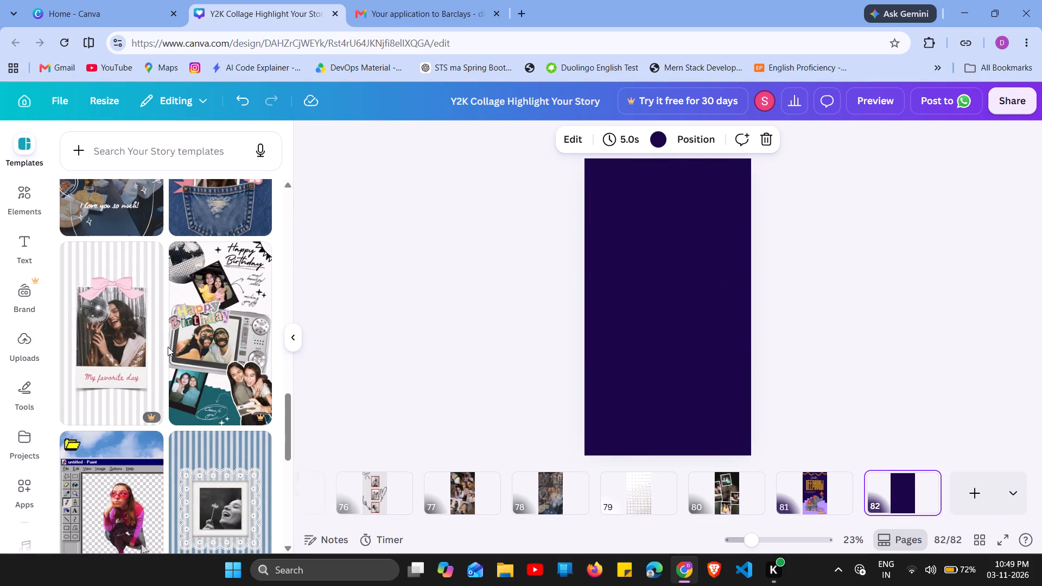
scroll(167, 347, "down", 6)
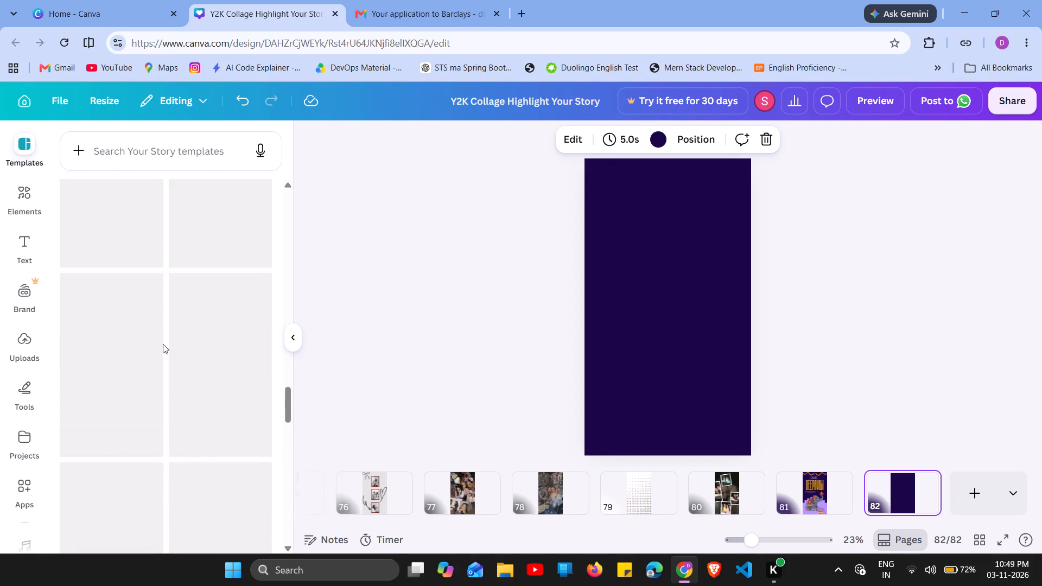
scroll(163, 344, "down", 5)
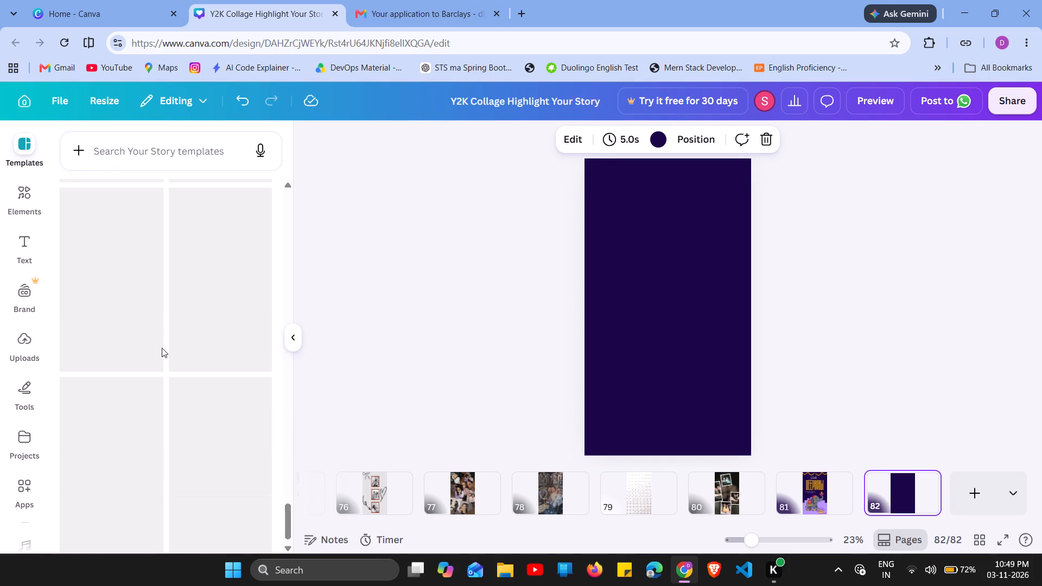
left_click(74, 304)
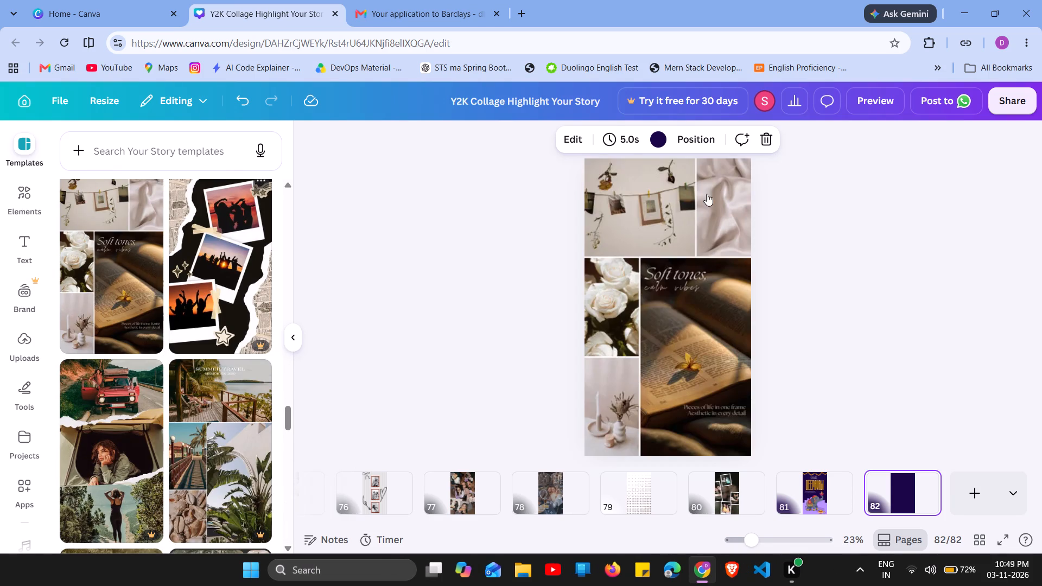
Lower the "calm vibes" text on the book photo and shift page 82's photo grid slightly left.
left_click_drag(717, 338, 714, 279)
left_click_drag(652, 268, 660, 322)
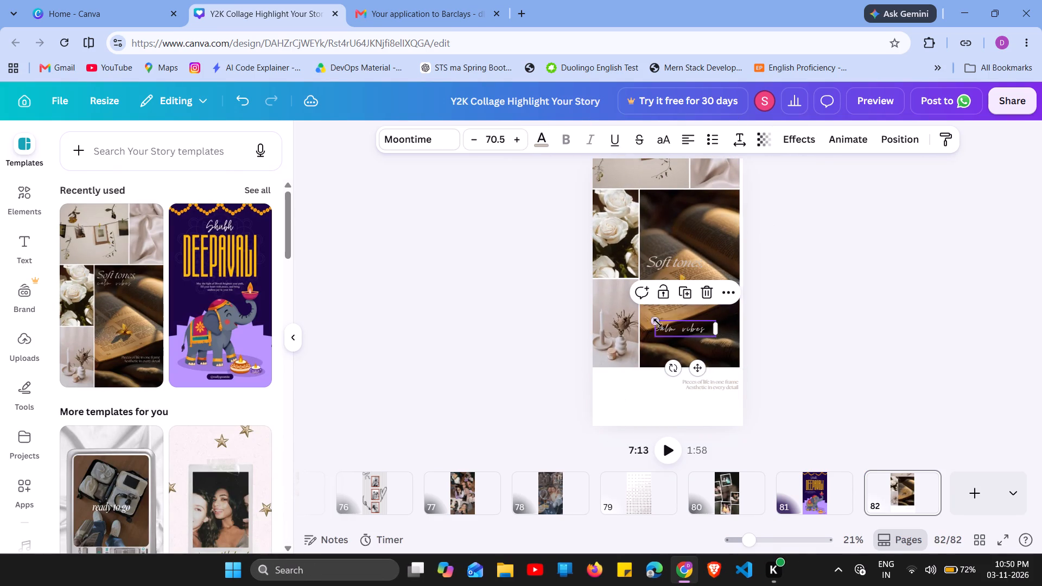
left_click_drag(590, 322, 592, 365)
left_click_drag(625, 334, 626, 393)
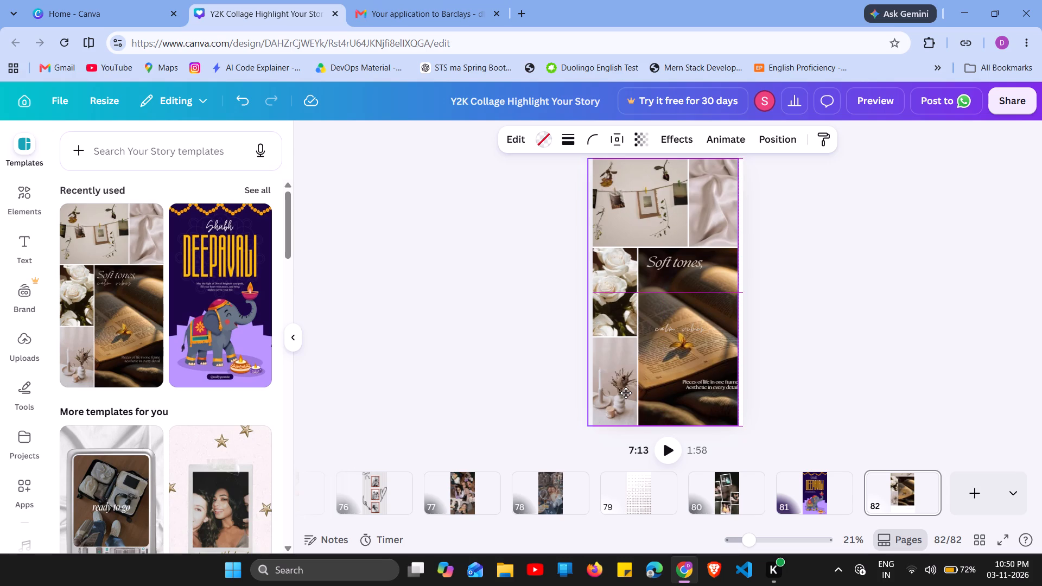
left_click_drag(626, 393, 627, 393)
Widen the rose and vase column of page 82's photo grid and realign the grid with the page's top and bottom.
left_click_drag(712, 394, 706, 383)
left_click_drag(637, 392, 641, 397)
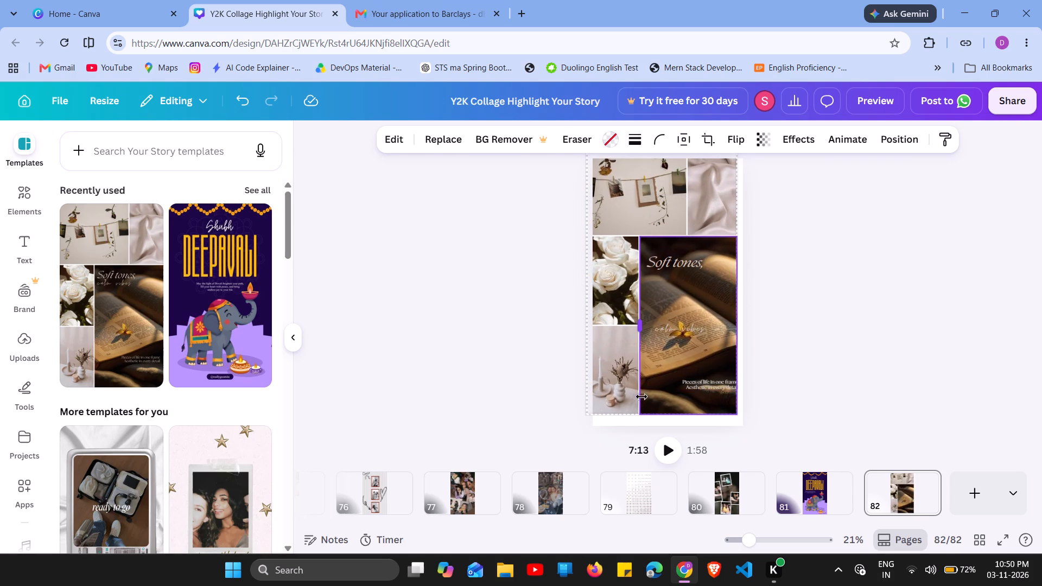
left_click_drag(641, 397, 644, 409)
left_click_drag(678, 390, 681, 405)
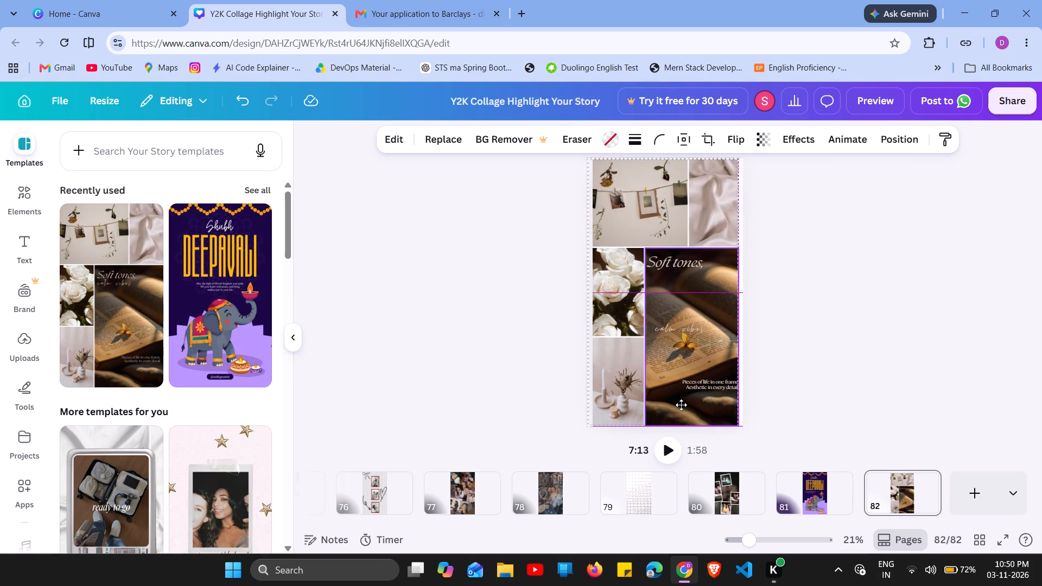
left_click_drag(681, 405, 681, 405)
Reposition page 82's texts: caption left and slightly down, "Soft tones," right, and "calm vibes" up to the book photo's upper half.
left_click_drag(702, 386, 685, 396)
left_click_drag(687, 322, 701, 336)
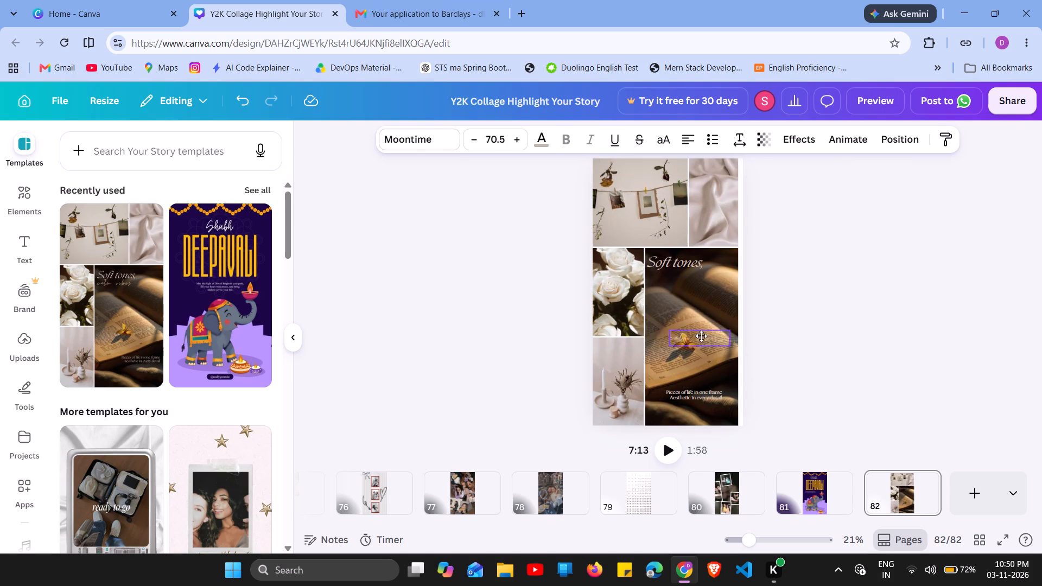
left_click_drag(701, 336, 699, 359)
left_click_drag(688, 264, 700, 264)
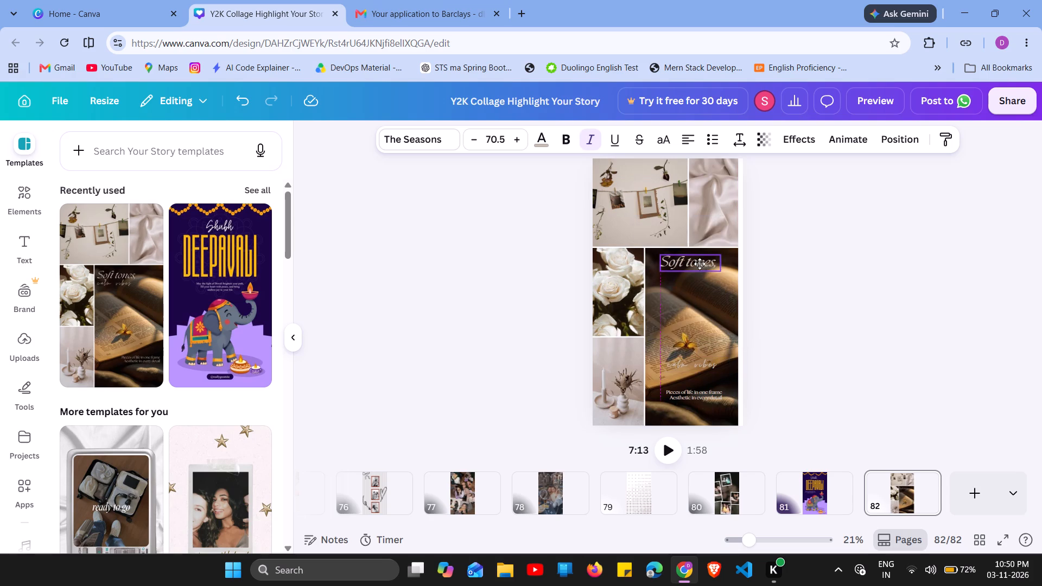
left_click_drag(703, 365, 716, 302)
left_click_drag(715, 295, 701, 300)
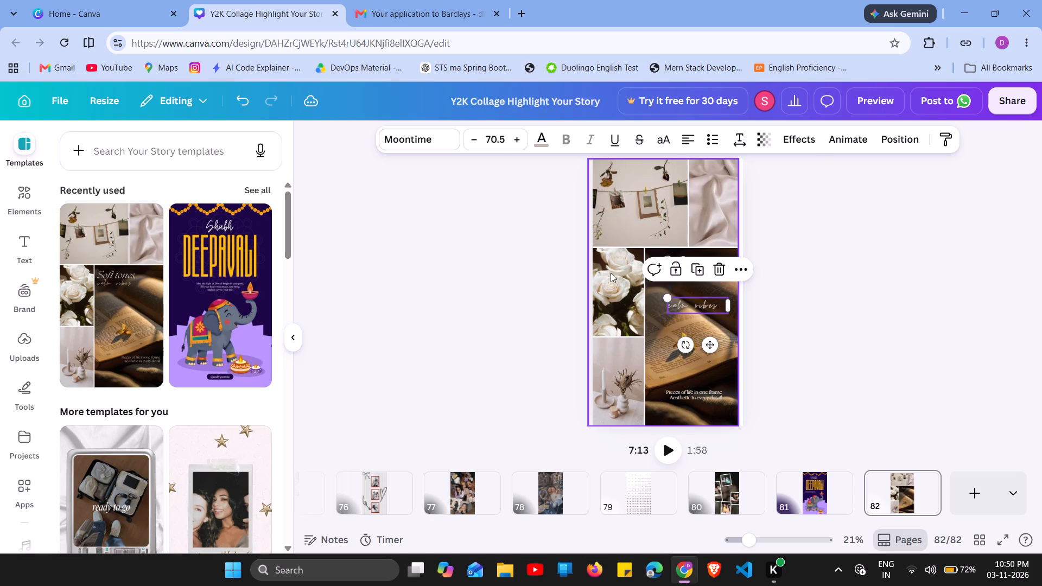
Shift the photo grid slightly left and widen it past the right edge so it covers all of page 82.
left_click_drag(610, 277, 610, 288)
left_click_drag(610, 283, 611, 272)
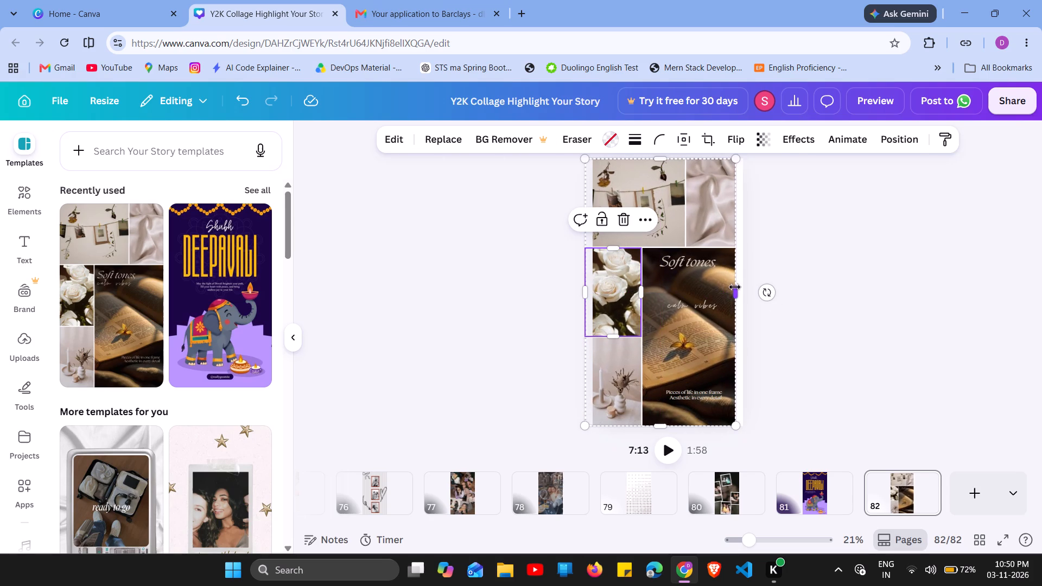
left_click_drag(737, 293, 757, 295)
left_click(675, 364)
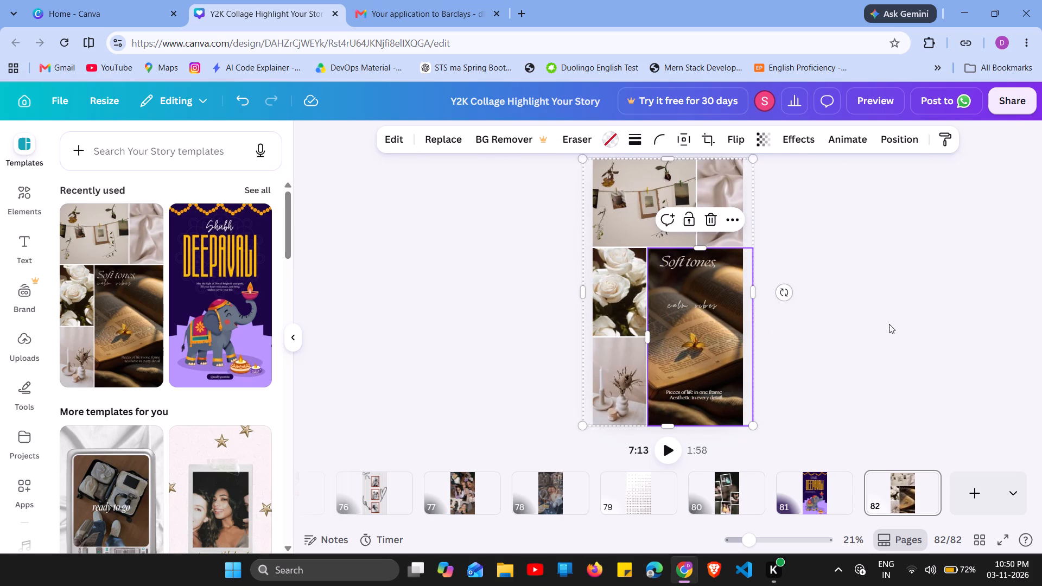
left_click(898, 322)
Nudge "Soft tones," and "calm vibes" slightly down and the small caption slightly up on page 82.
left_click(690, 259)
left_click_drag(689, 264, 689, 269)
left_click_drag(685, 390, 689, 383)
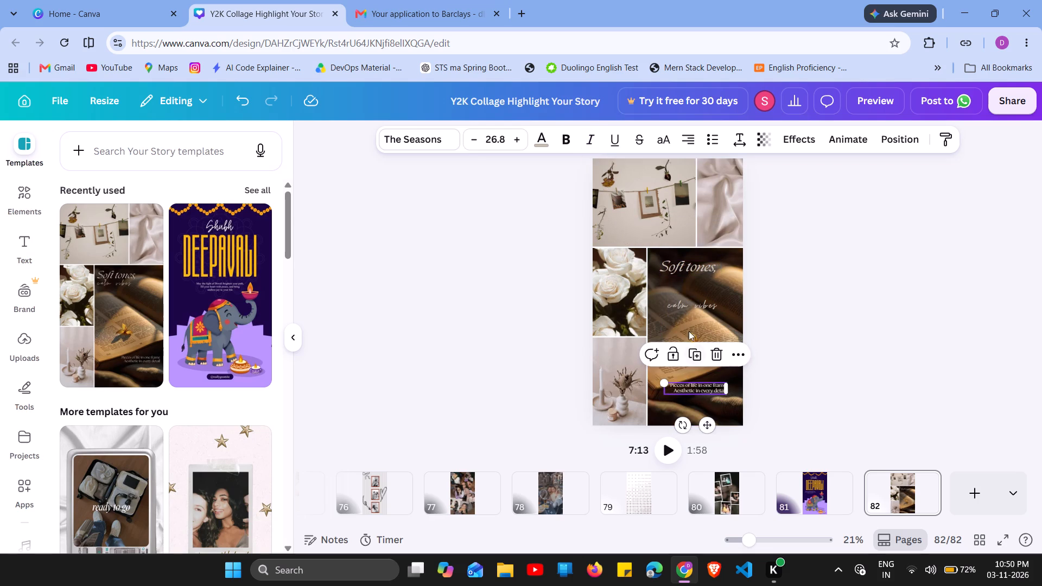
left_click_drag(695, 299, 699, 310)
left_click_drag(697, 393, 701, 384)
left_click(638, 339)
Add page 83 and fill it with the recently used purple Shubh Deepavali elephant template.
left_click(960, 486)
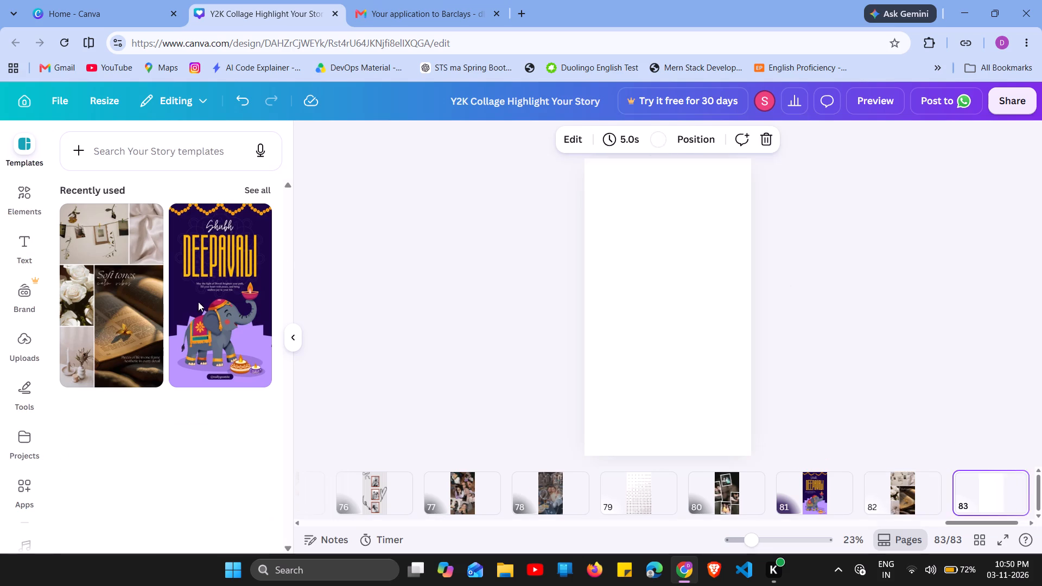
scroll(144, 324, "down", 1)
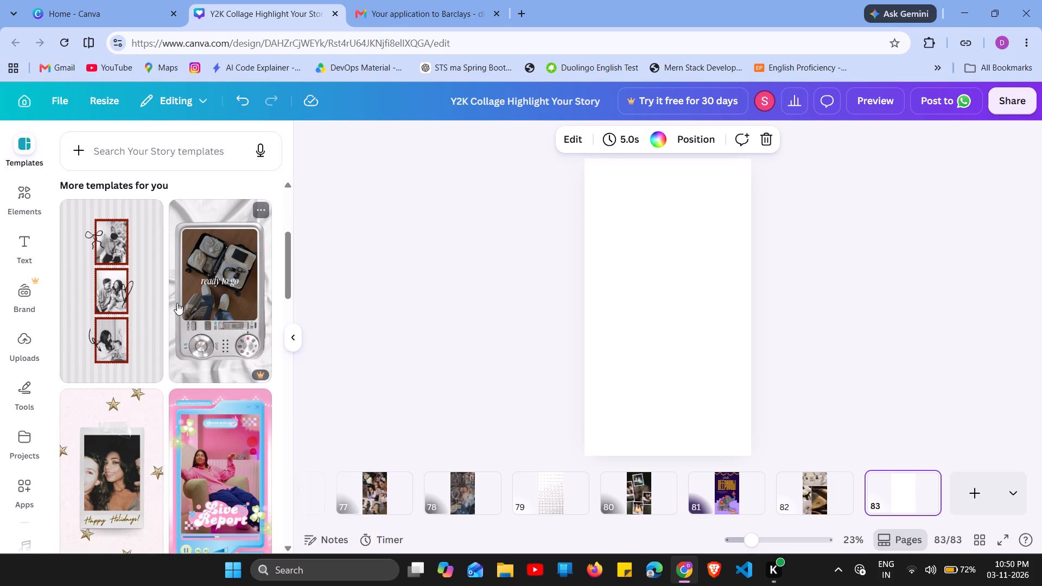
scroll(120, 320, "up", 2)
left_click(199, 300)
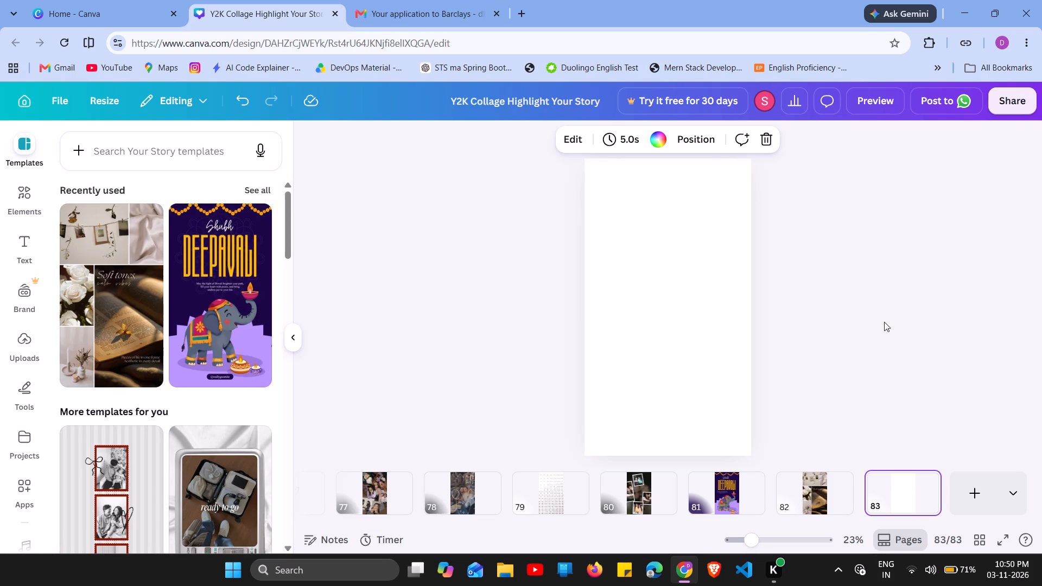
left_click(252, 259)
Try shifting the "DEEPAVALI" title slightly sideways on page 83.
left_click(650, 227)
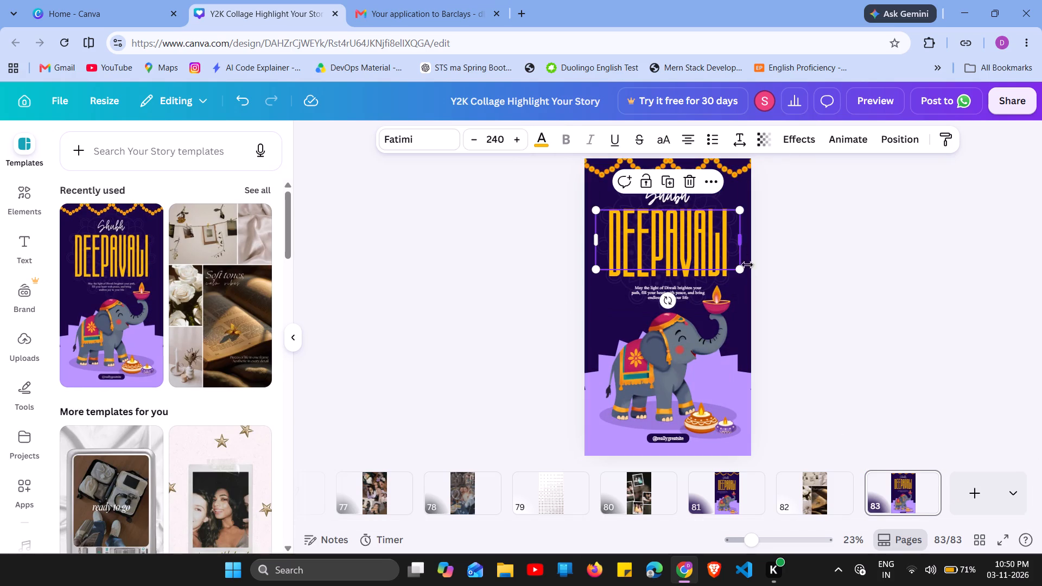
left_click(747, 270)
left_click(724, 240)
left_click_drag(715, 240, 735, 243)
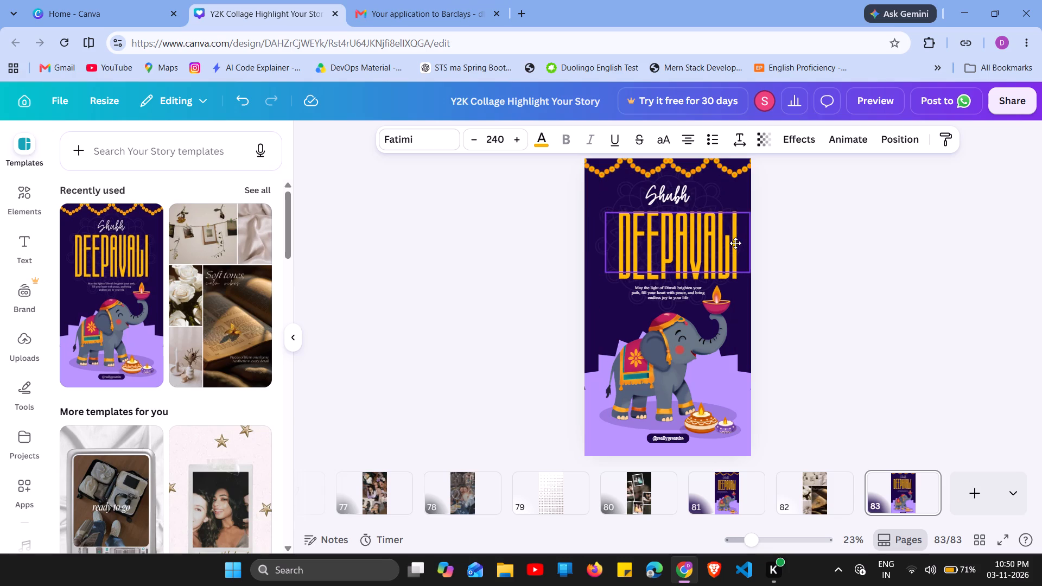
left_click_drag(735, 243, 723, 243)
Delete the small Diwali greeting paragraph below the "DEEPAVALI" title on page 83.
left_click(687, 291)
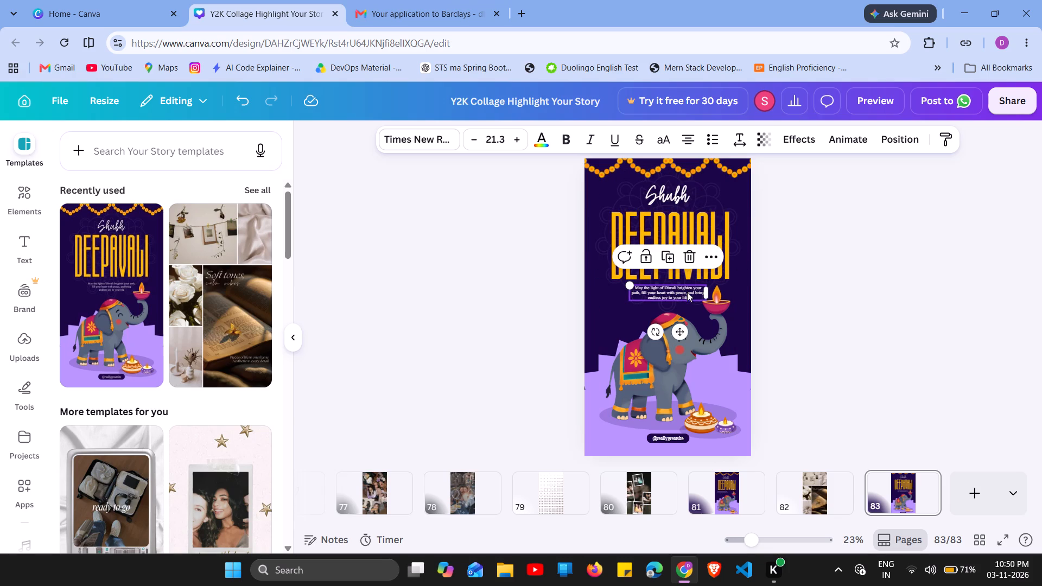
left_click(692, 257)
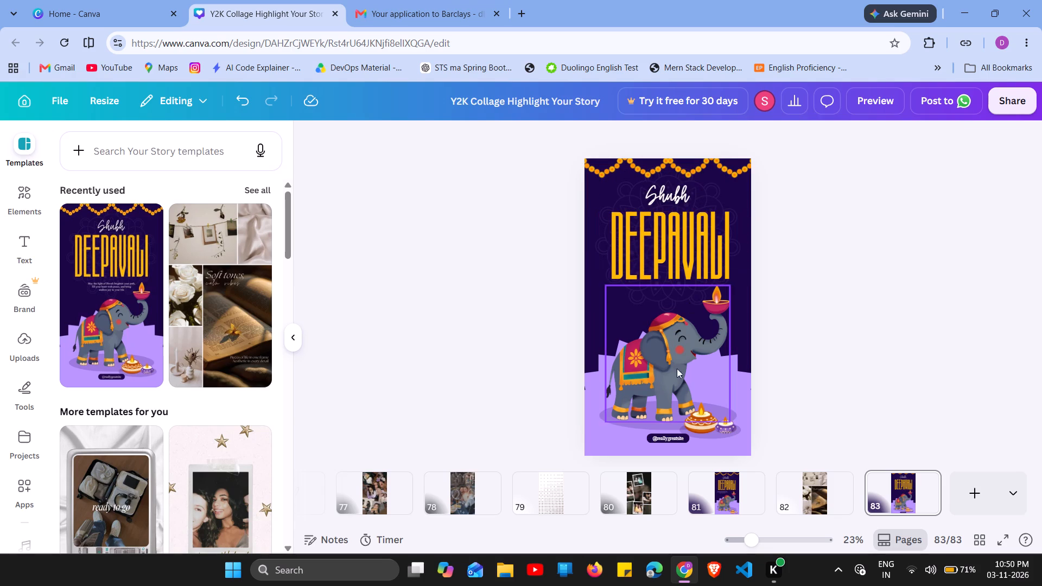
Swap the elephant and title on page 83: elephant up beneath "Shubh", "DEEPAVALI" down onto the light purple base.
left_click_drag(674, 389, 678, 345)
left_click_drag(678, 251, 680, 316)
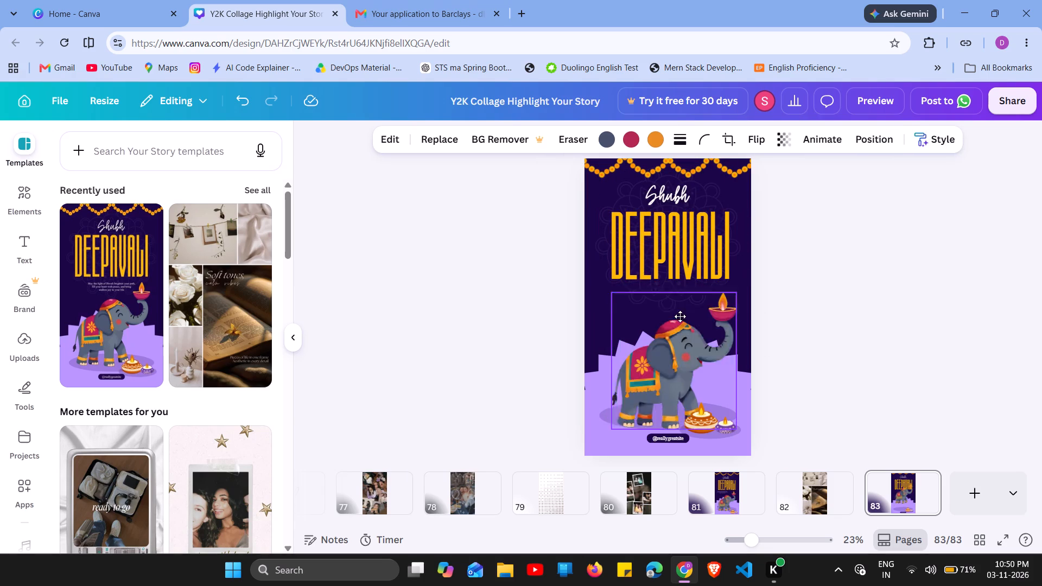
left_click_drag(680, 316, 676, 245)
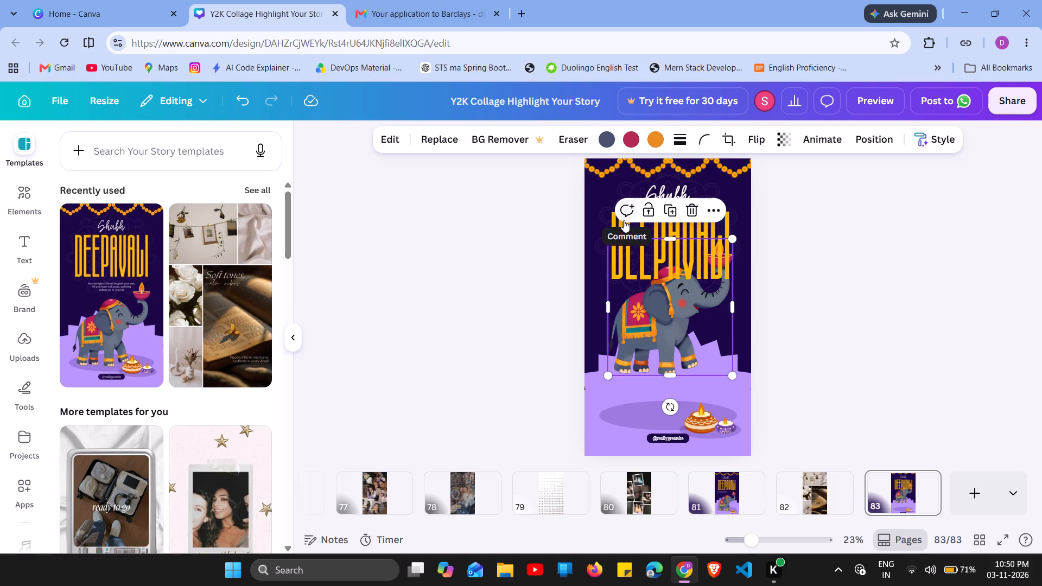
left_click(620, 231)
left_click_drag(634, 225, 627, 394)
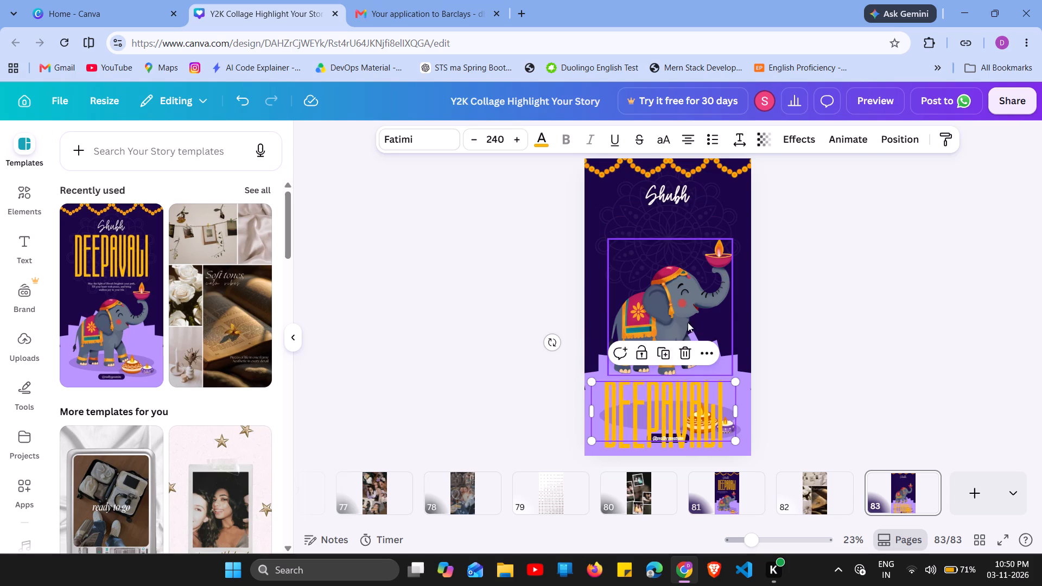
left_click_drag(685, 303, 684, 247)
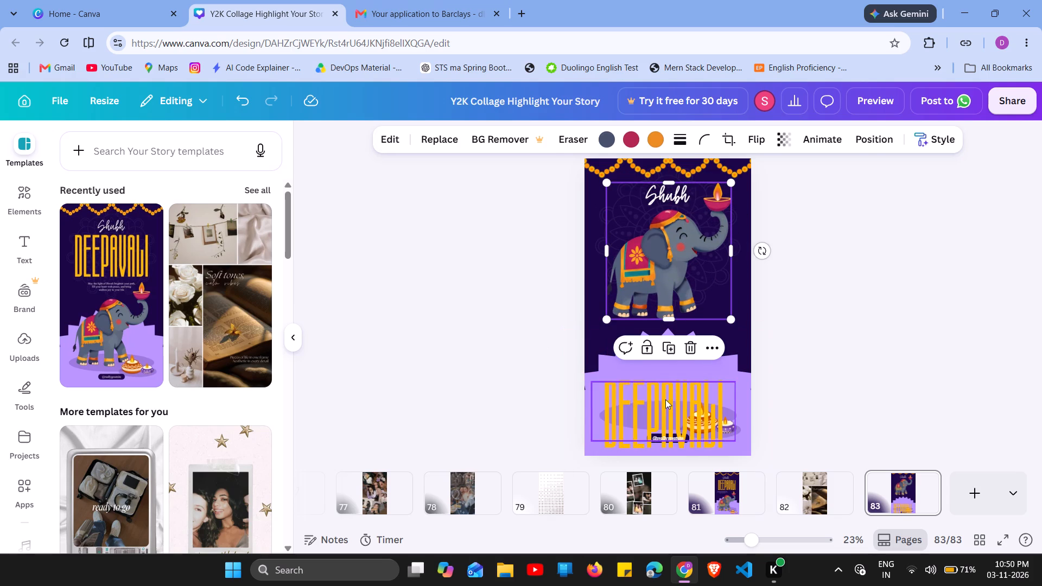
Shrink the "DEEPAVALI" title to size 138, widen its text box and place it above the lamps.
left_click_drag(664, 416, 672, 373)
left_click_drag(747, 398, 687, 372)
left_click_drag(643, 346, 656, 369)
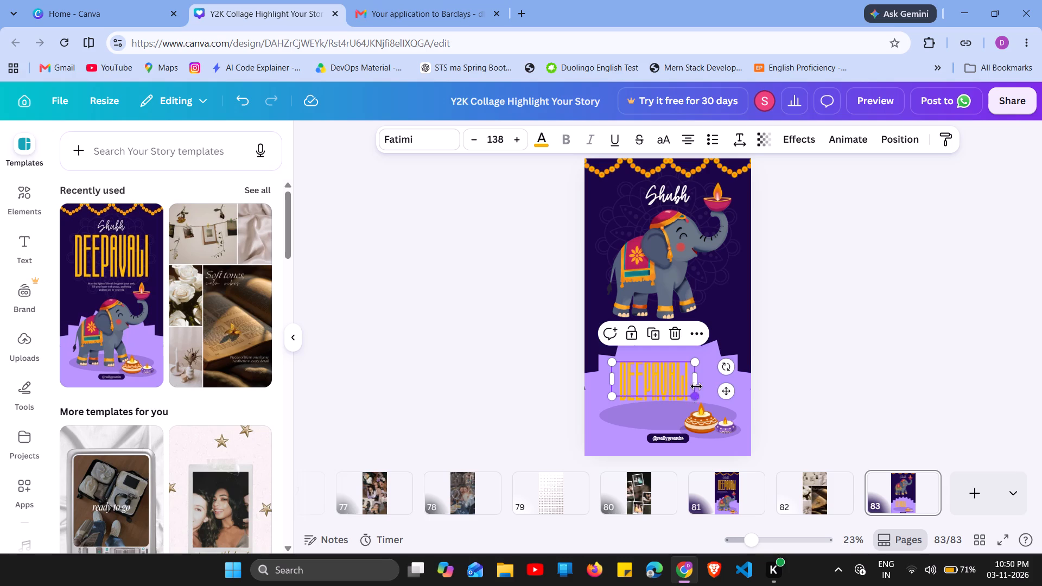
left_click_drag(697, 380, 744, 383)
left_click_drag(688, 380, 678, 380)
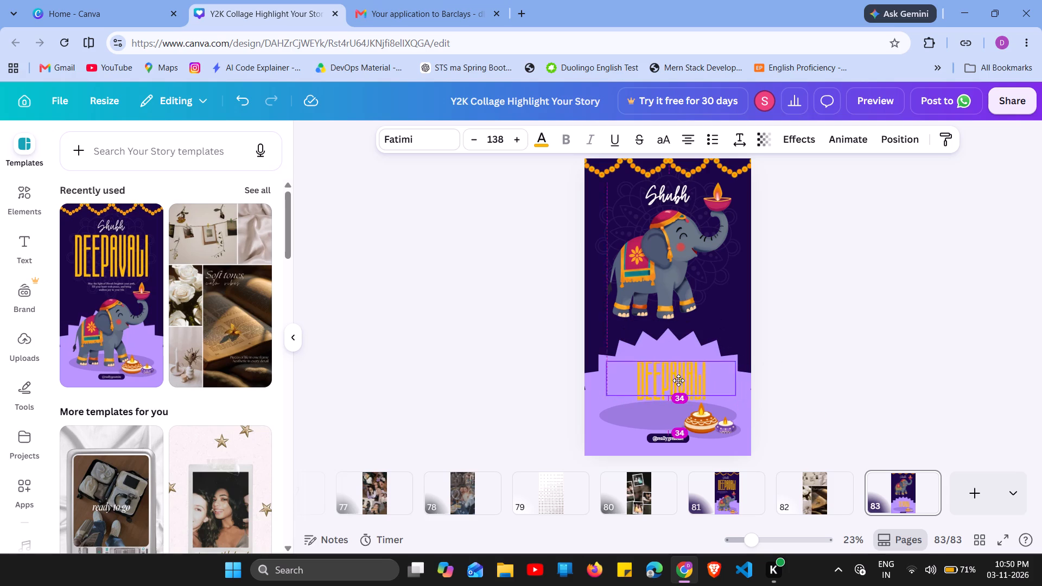
left_click_drag(678, 380, 674, 380)
Enlarge the "DEEPAVALI" title to size 155 and move it up onto the light purple starburst.
left_click_drag(597, 360, 603, 336)
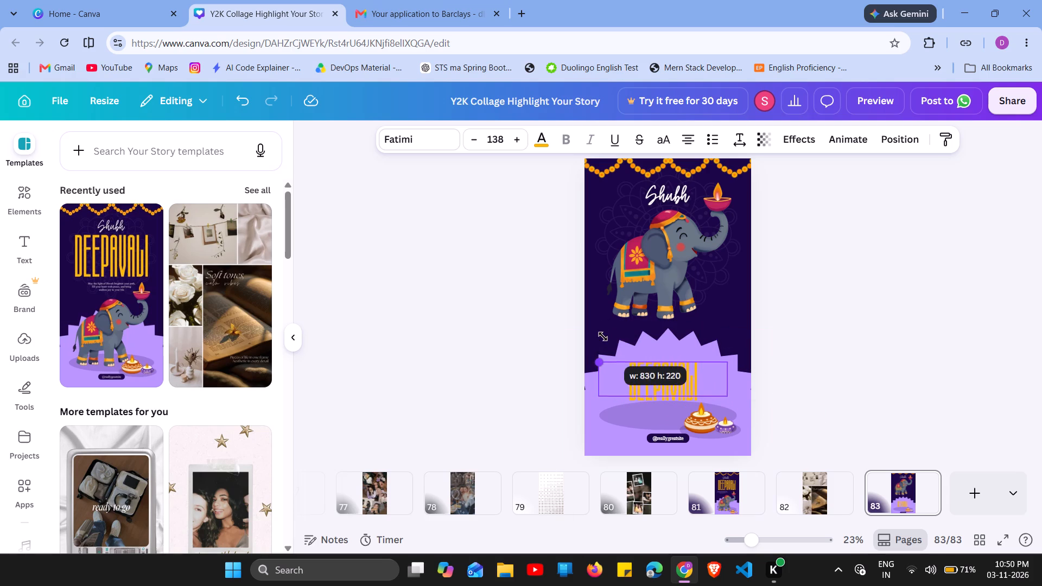
left_click_drag(603, 336, 611, 344)
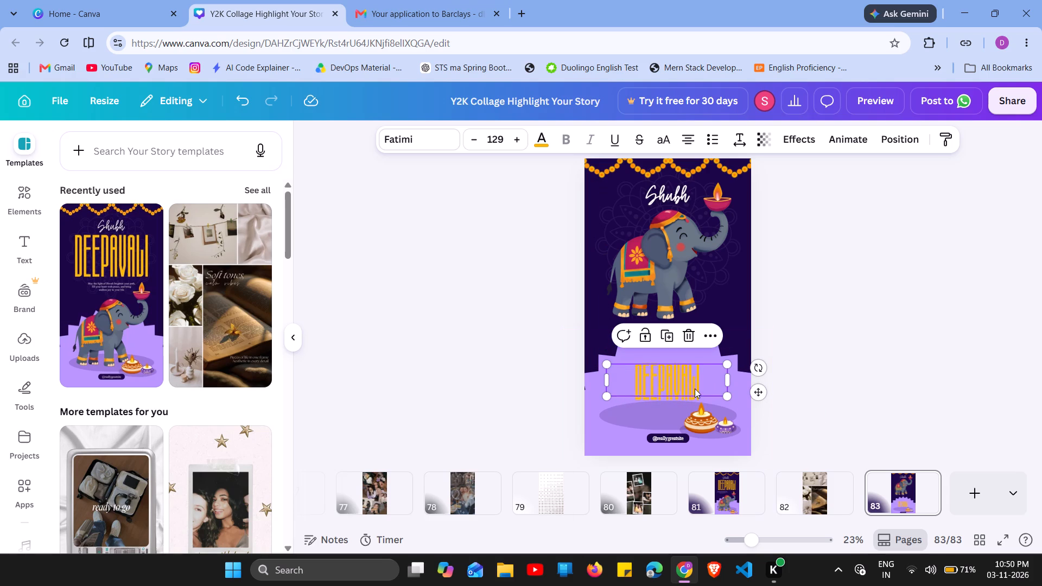
left_click_drag(608, 361, 602, 331)
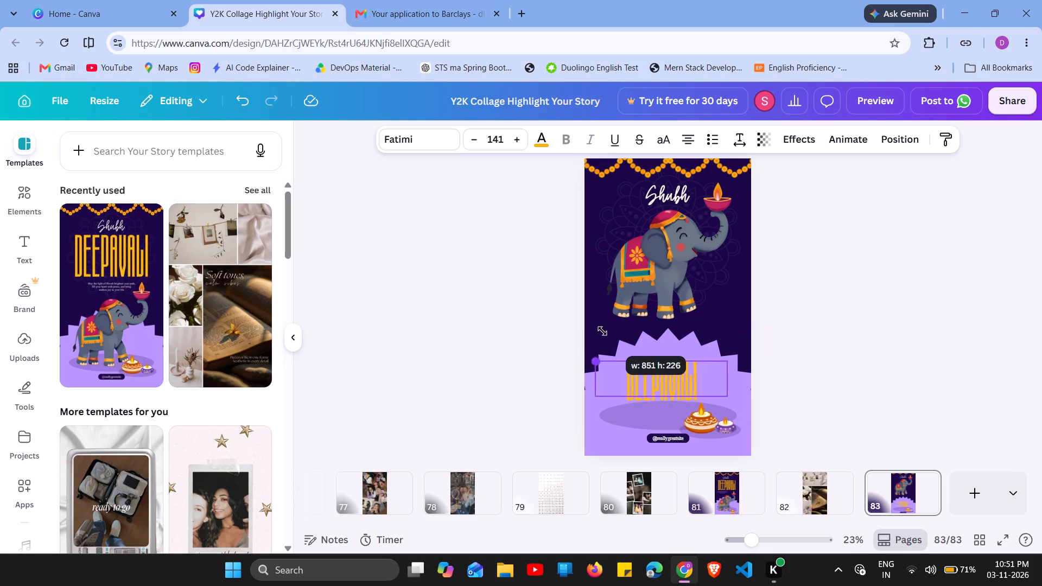
left_click_drag(602, 331, 601, 331)
left_click_drag(594, 395, 584, 412)
left_click_drag(685, 377, 693, 361)
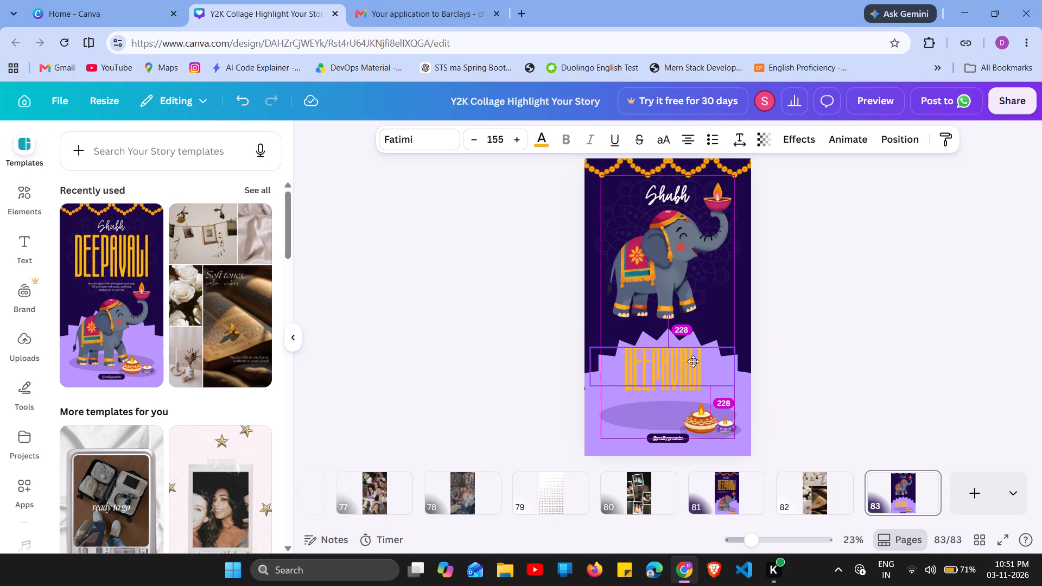
left_click_drag(693, 361, 695, 360)
Move the pair of diya lamps left and slightly up, centring them beneath the "DEEPAVALI" title.
left_click_drag(715, 423, 713, 423)
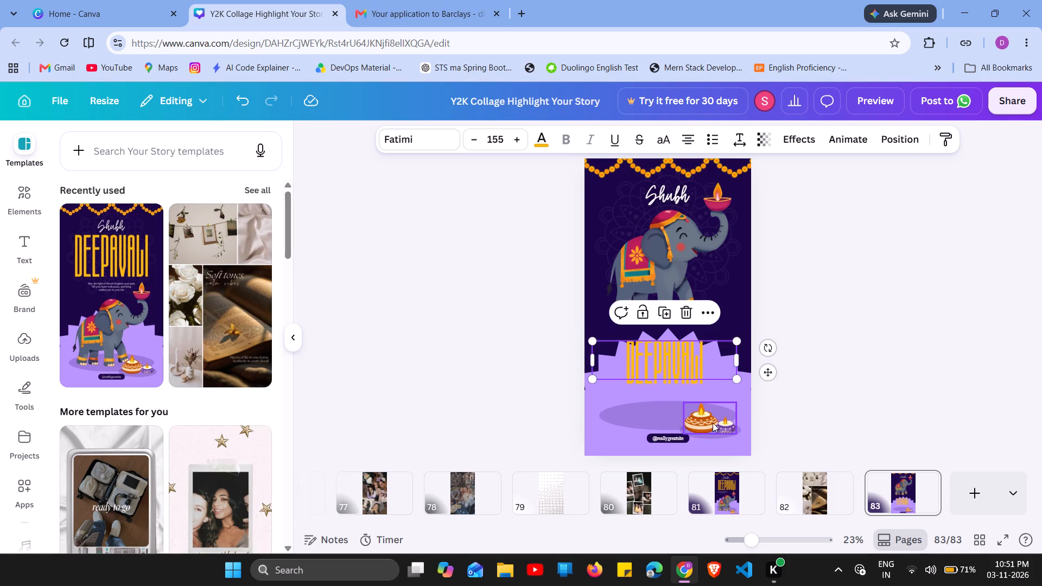
left_click_drag(713, 423, 678, 412)
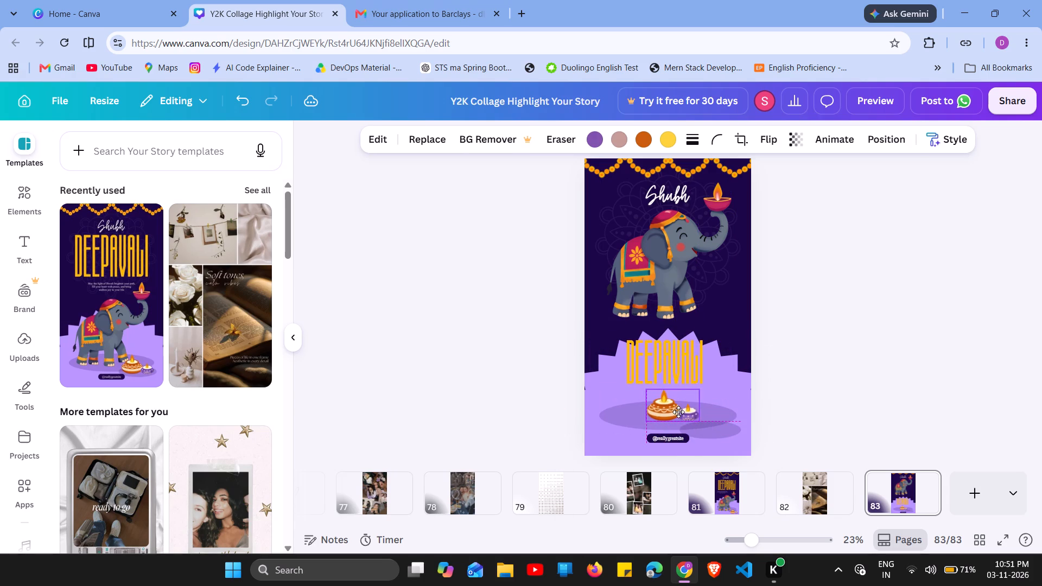
left_click_drag(678, 412, 679, 412)
left_click(727, 404)
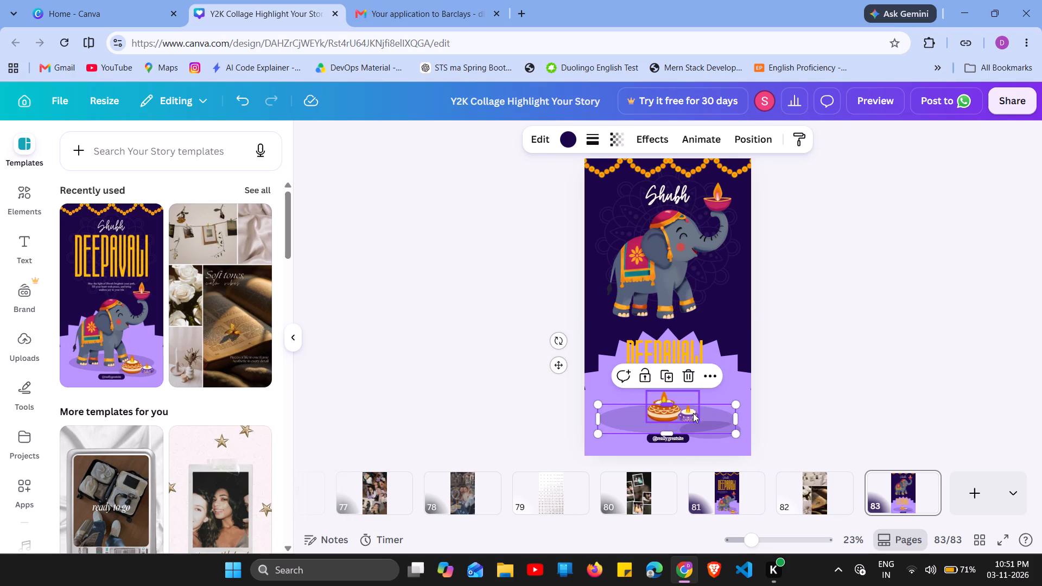
left_click(692, 413)
left_click(834, 360)
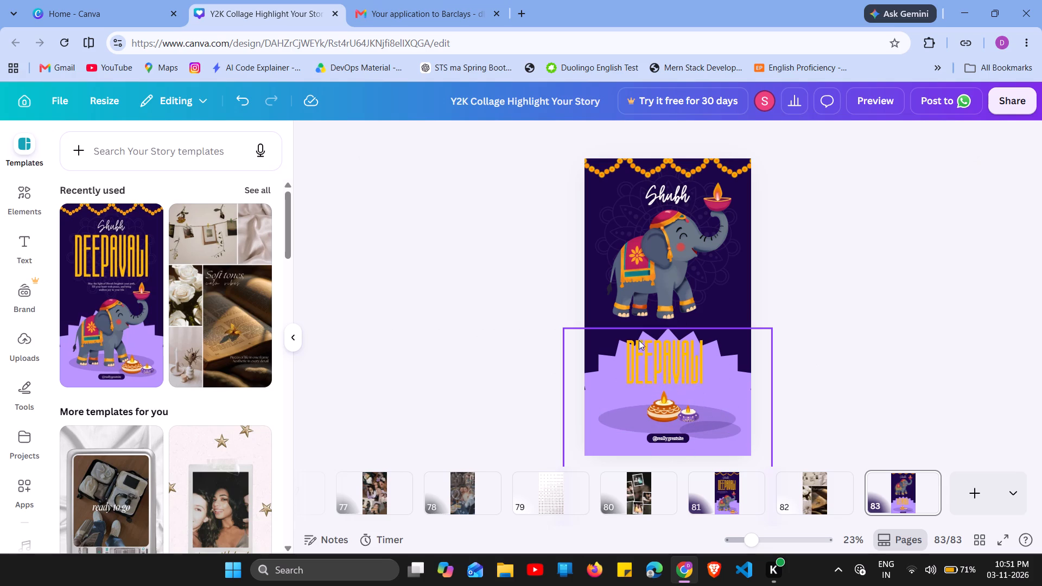
Nudge the "DEEPAVALI" title slightly down and right, and shift the elephant slightly right on page 83.
left_click_drag(647, 360, 653, 368)
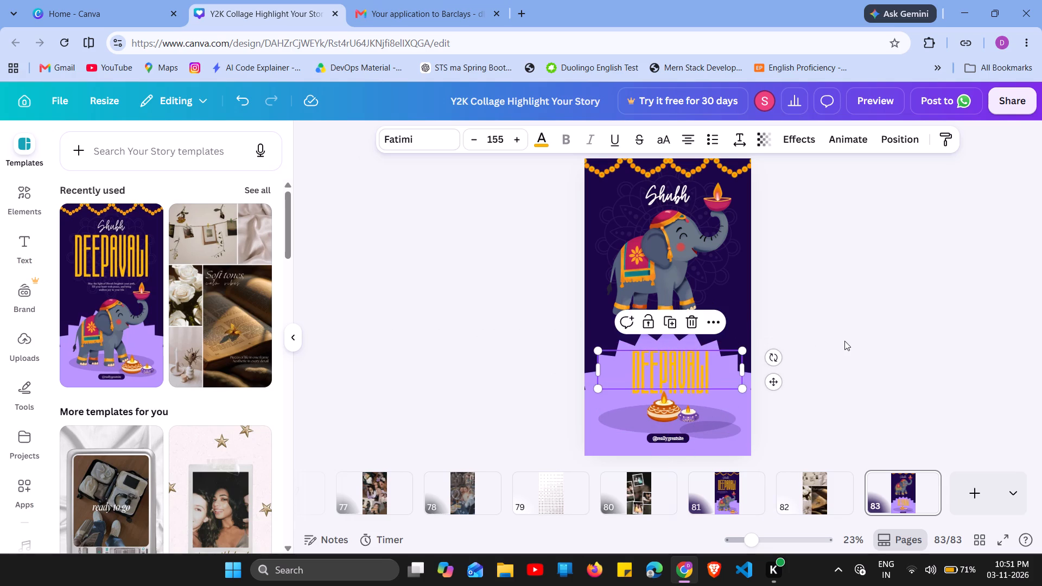
left_click(844, 341)
left_click_drag(687, 277, 698, 281)
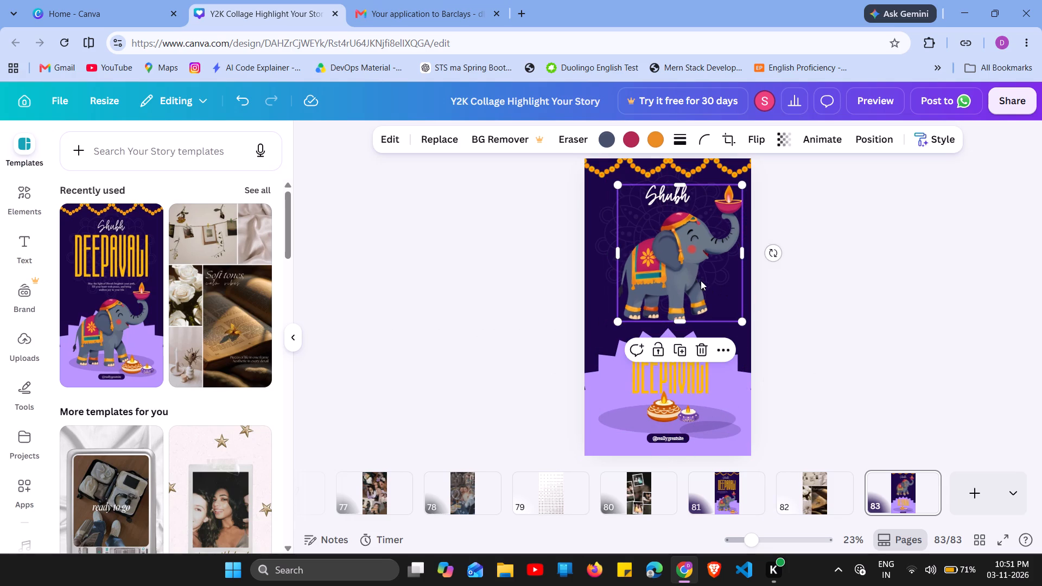
left_click(874, 279)
Add page 84 and fill it with the pink torn-paper collage template with the white rose.
left_click(974, 474)
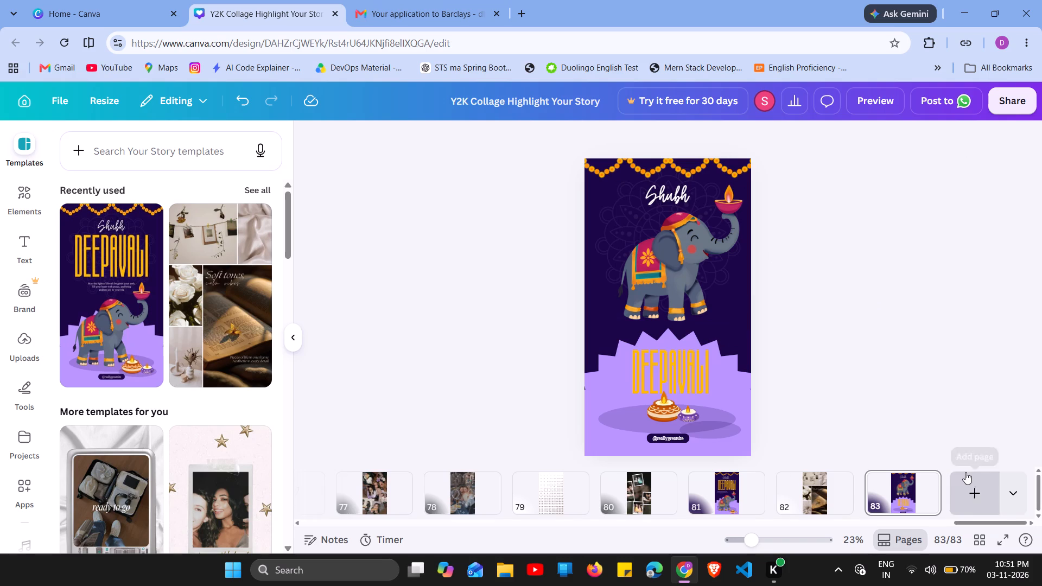
scroll(132, 394, "down", 1)
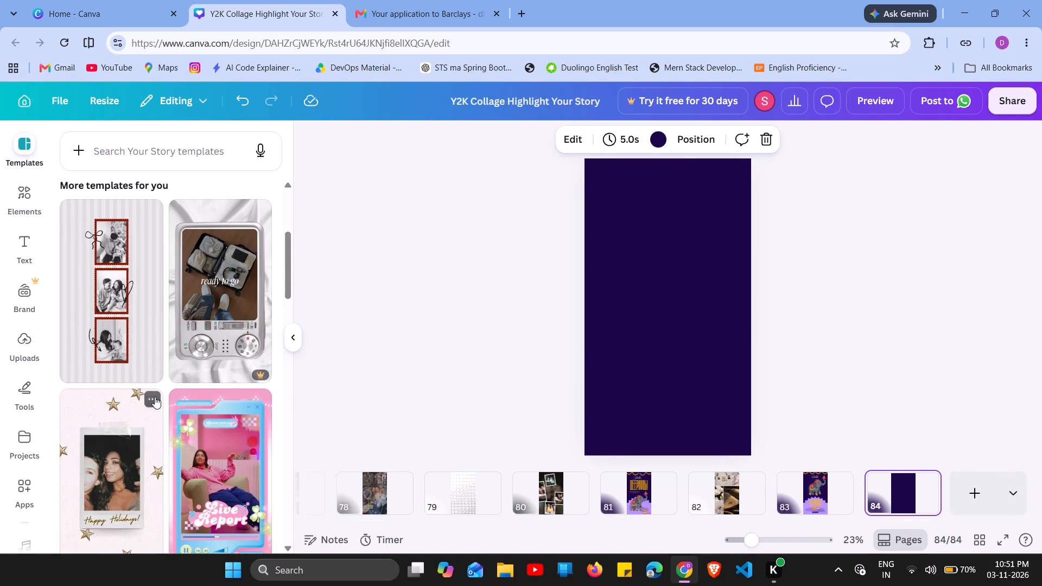
scroll(158, 397, "down", 6)
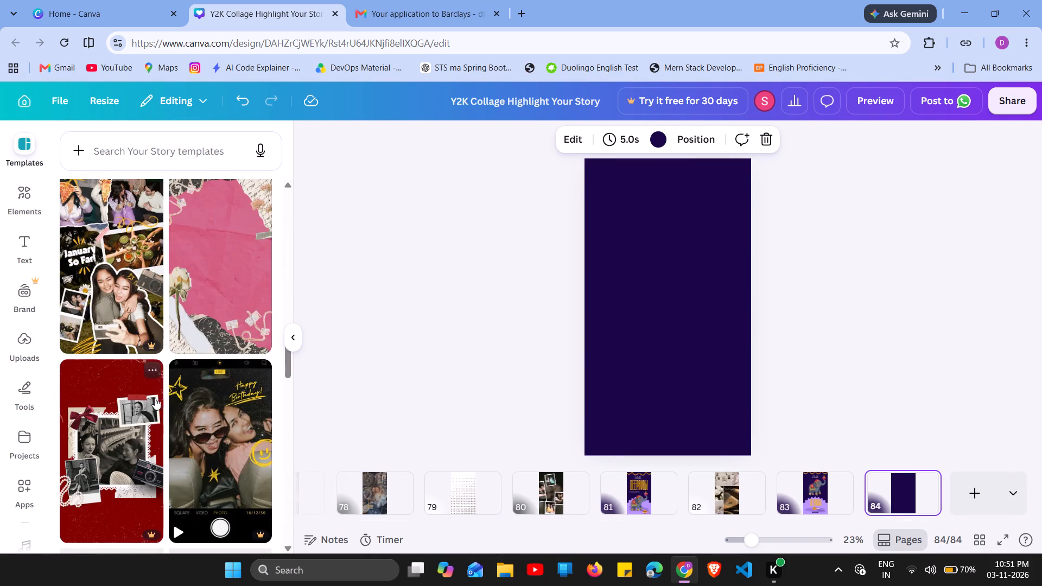
left_click(188, 283)
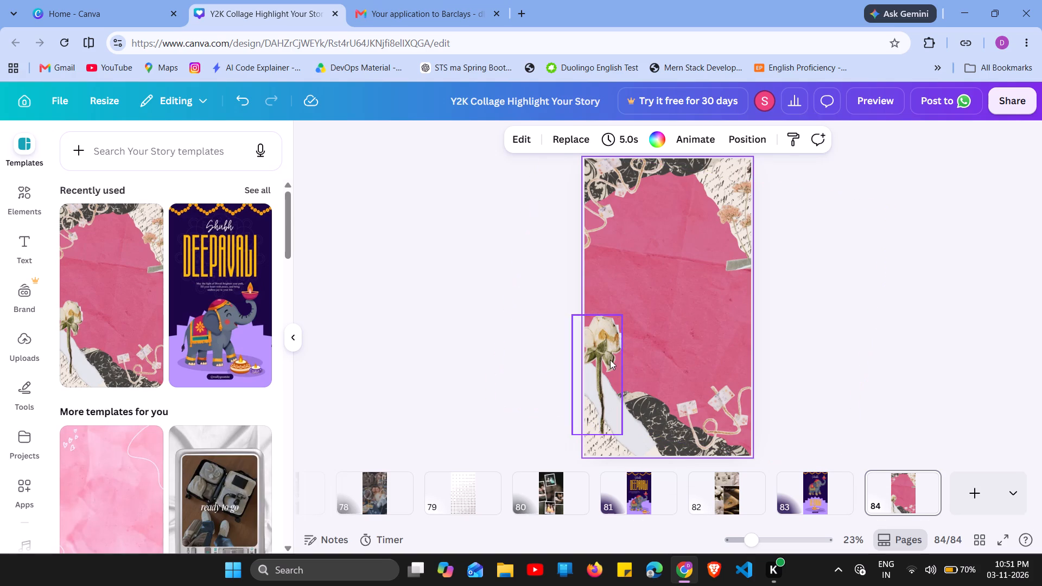
Move the white rose, lower taped string and bottom torn papers up and inward on page 84.
left_click_drag(609, 359, 631, 324)
left_click_drag(700, 409, 704, 351)
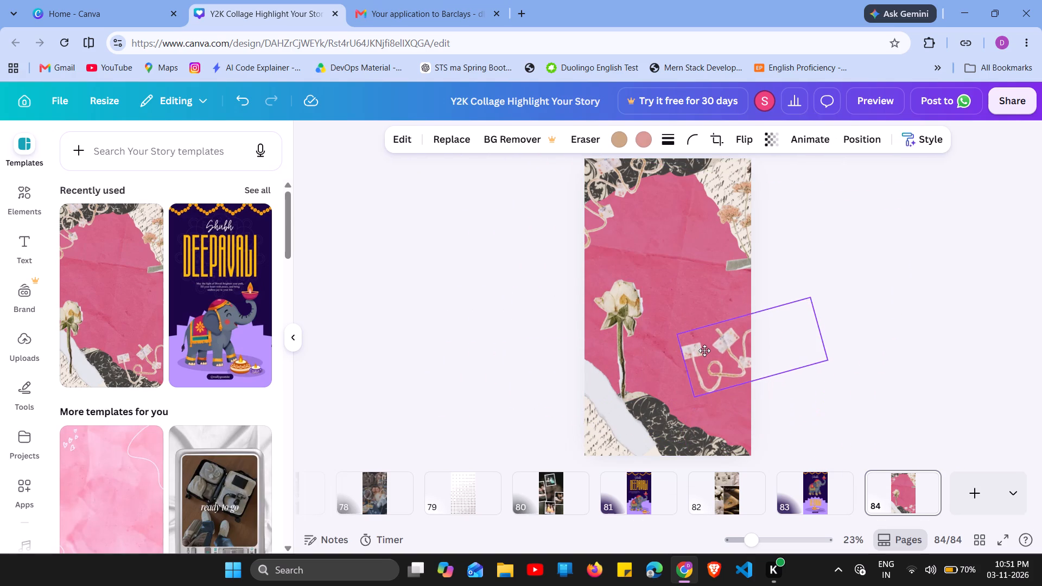
left_click_drag(704, 351, 670, 348)
left_click_drag(676, 449, 685, 432)
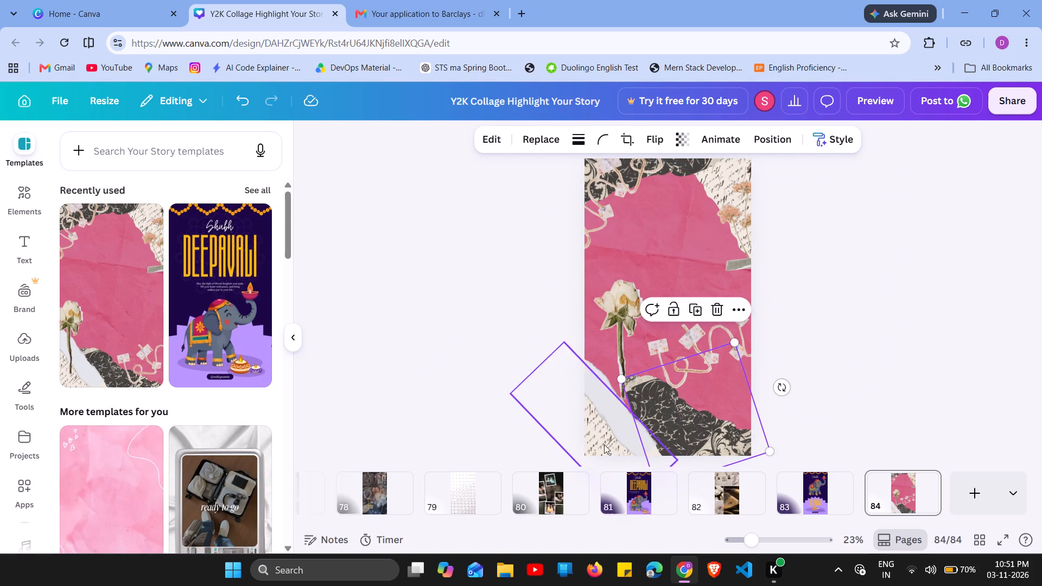
left_click_drag(617, 422, 624, 411)
left_click_drag(595, 437, 607, 421)
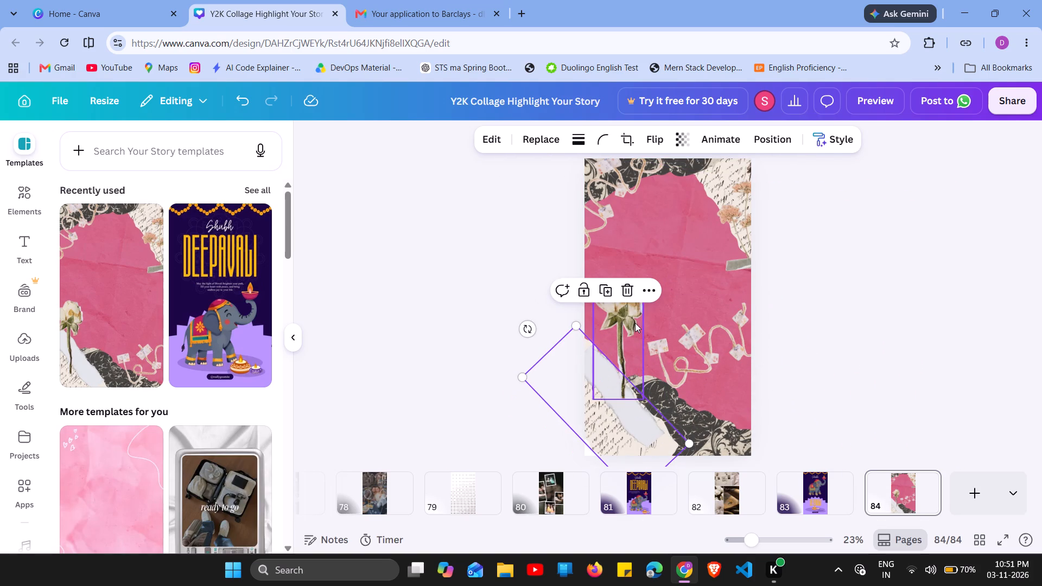
left_click_drag(635, 323, 652, 295)
Shift the upper-right script paper and dried flowers inward, bringing the flowers down onto the pink paper.
left_click_drag(754, 183, 747, 203)
left_click_drag(738, 206, 719, 224)
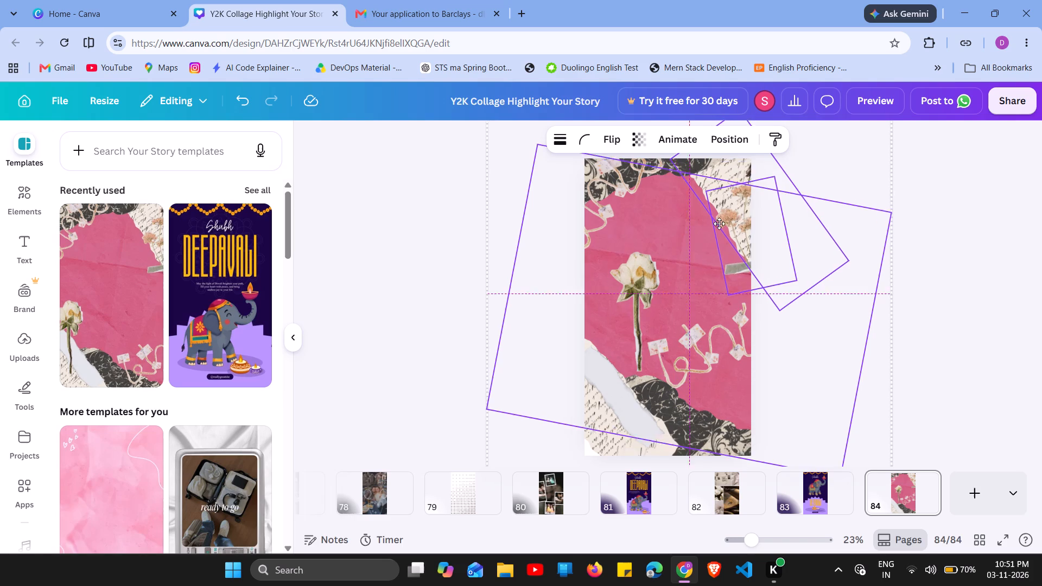
left_click_drag(719, 224, 704, 243)
left_click_drag(704, 243, 722, 217)
left_click(667, 248)
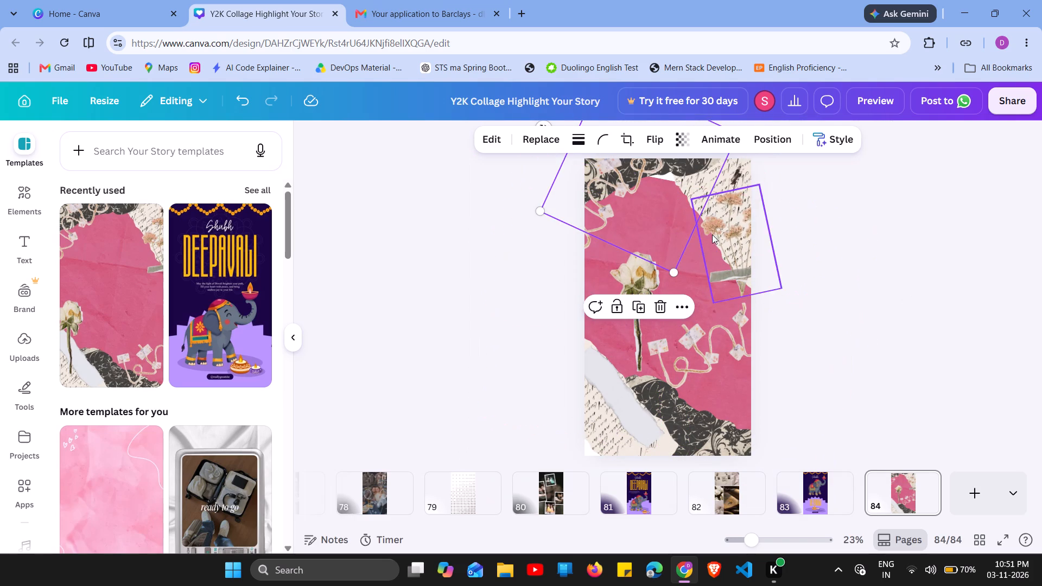
left_click_drag(729, 224, 716, 246)
left_click_drag(709, 247, 699, 247)
Move the upper taped string down and right onto the pink paper, and adjust the script paper's position near the corner.
left_click_drag(611, 201, 616, 228)
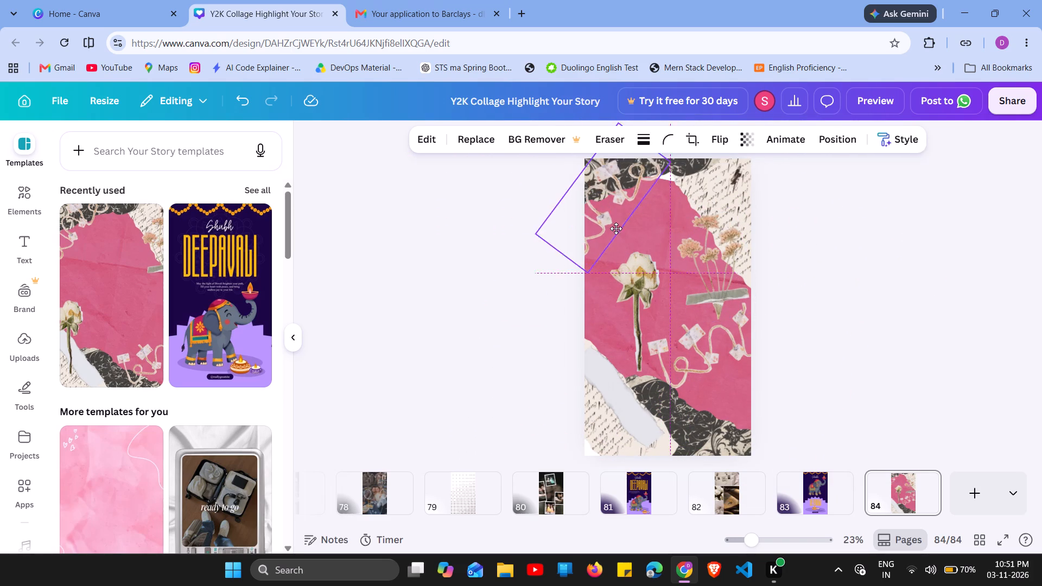
left_click_drag(616, 228, 625, 237)
left_click_drag(725, 186, 713, 206)
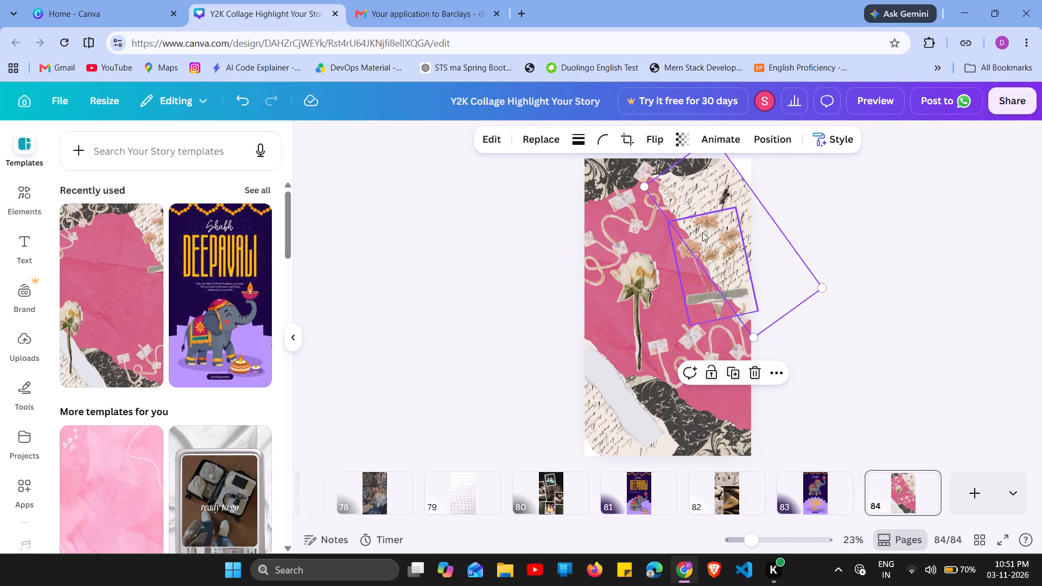
left_click_drag(720, 198, 733, 176)
Nudge the dried flowers slightly left and the lower taped string slightly up on page 84.
left_click_drag(711, 250, 698, 248)
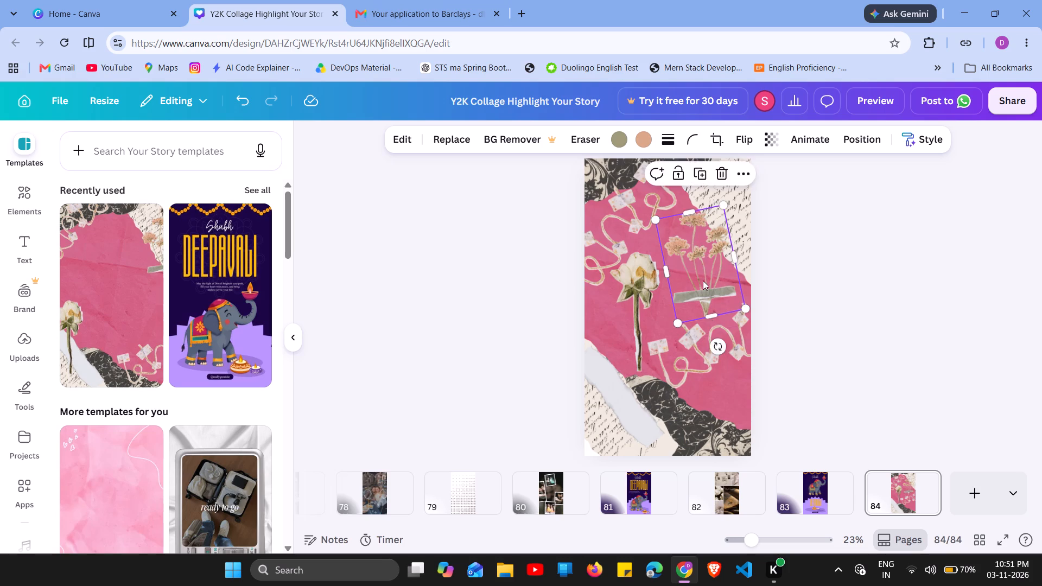
left_click(714, 368)
left_click_drag(659, 340, 659, 329)
Make the white rose taller and move it up and right toward the centre of page 84.
left_click_drag(645, 301, 644, 308)
left_click_drag(636, 380, 636, 388)
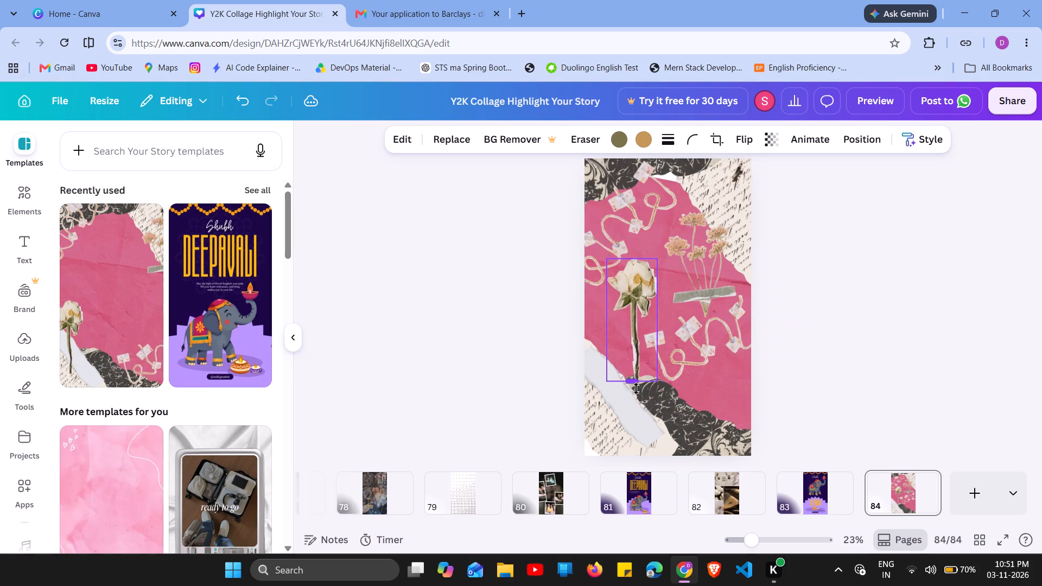
left_click_drag(636, 388, 633, 415)
left_click_drag(644, 398, 662, 362)
left_click_drag(672, 326, 688, 273)
left_click_drag(688, 279, 670, 329)
left_click(673, 324)
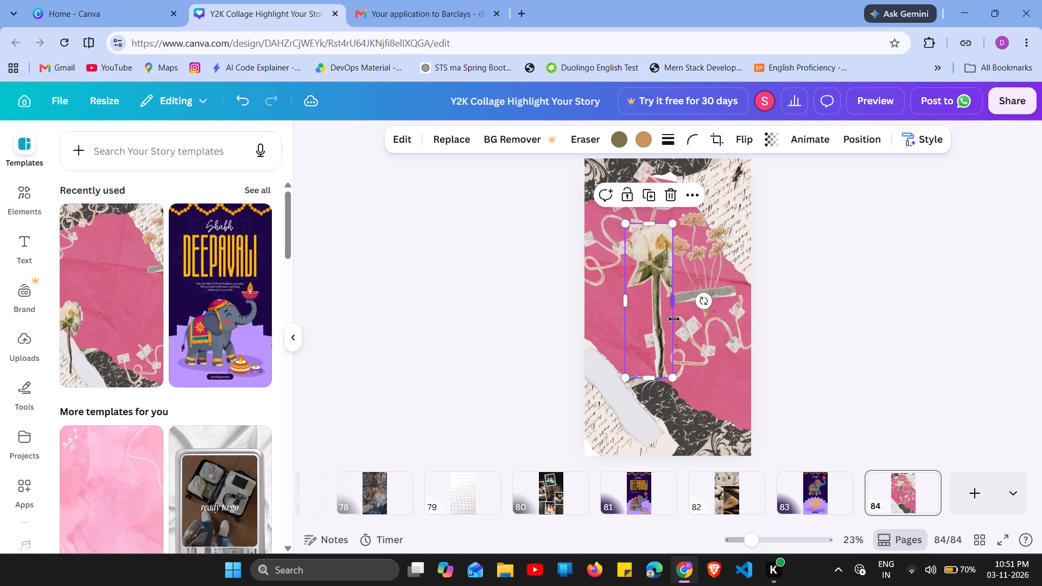
left_click_drag(676, 276, 680, 265)
Lower the dried flowers beside the rose's stem, over the lower taped string.
left_click_drag(696, 218, 696, 244)
left_click_drag(694, 254, 694, 274)
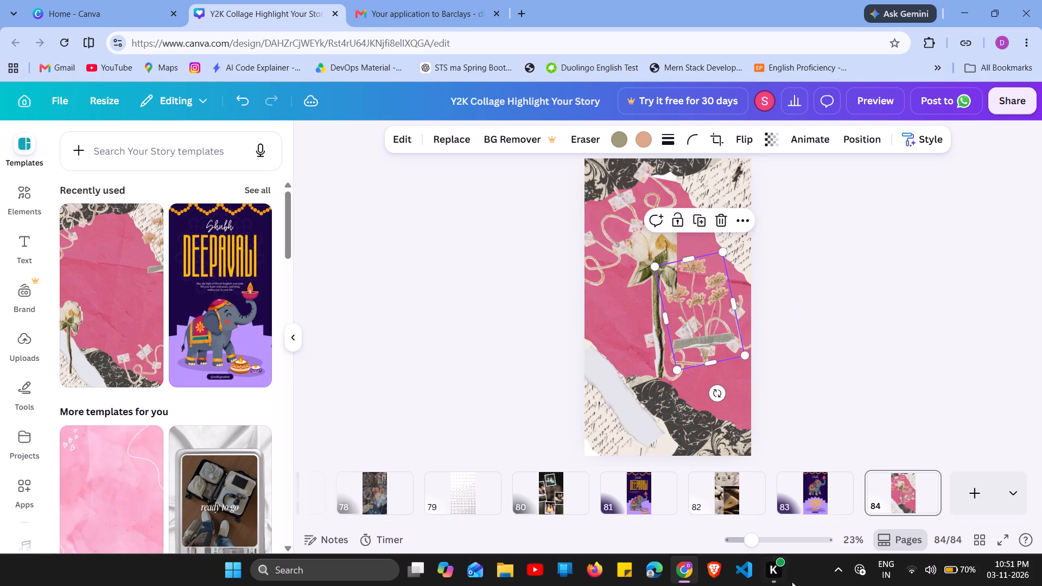